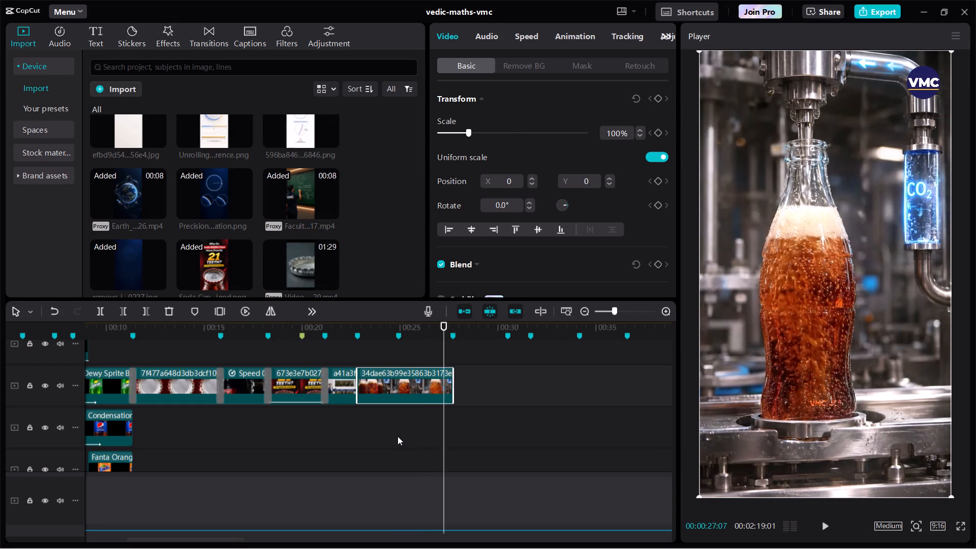
{"action": "left_click", "coordinate": [398, 436]}
{"action": "left_click_drag", "start_coordinate": [398, 436], "coordinate": [347, 428]}
{"action": "key", "text": "space"}
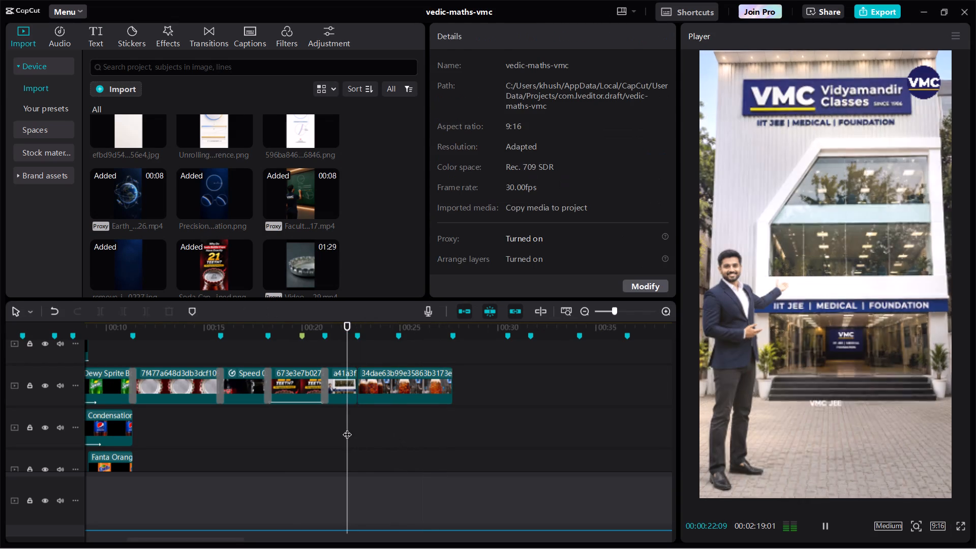
{"action": "left_click", "coordinate": [315, 423]}
{"action": "key", "text": "space"}
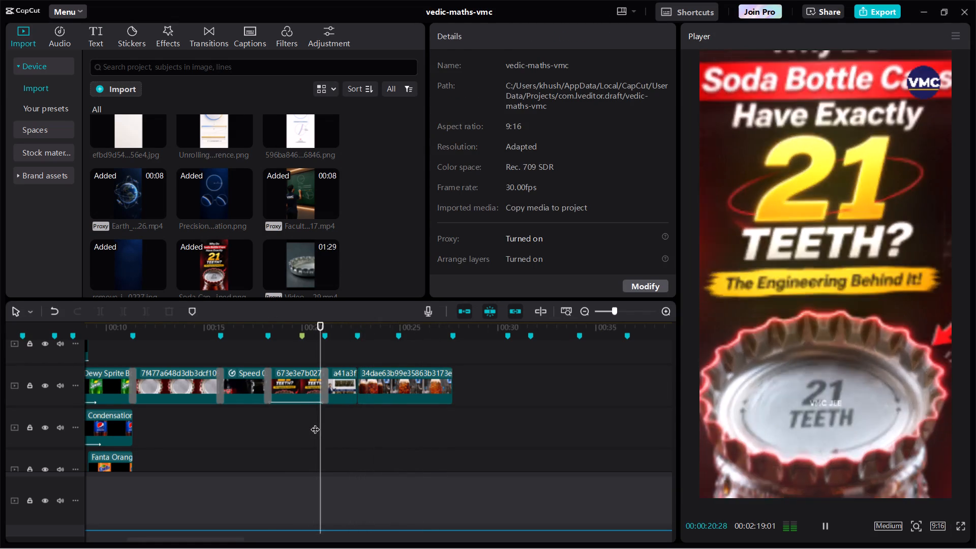
{"action": "key", "text": "space"}
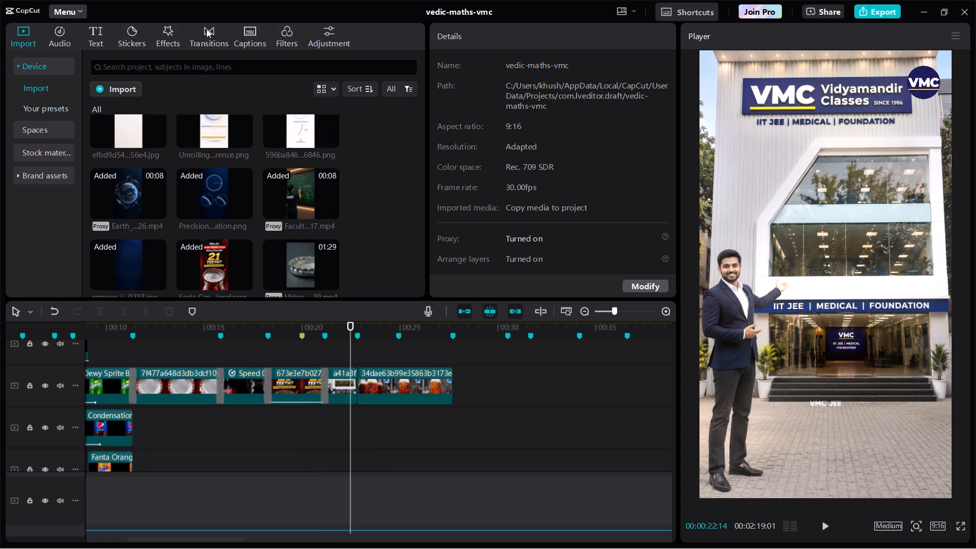
Add the Glare II light-effect transition between the VMC building clip and the bottle-filling clip, and preview it.
{"action": "triple_click", "coordinate": [206, 29]}
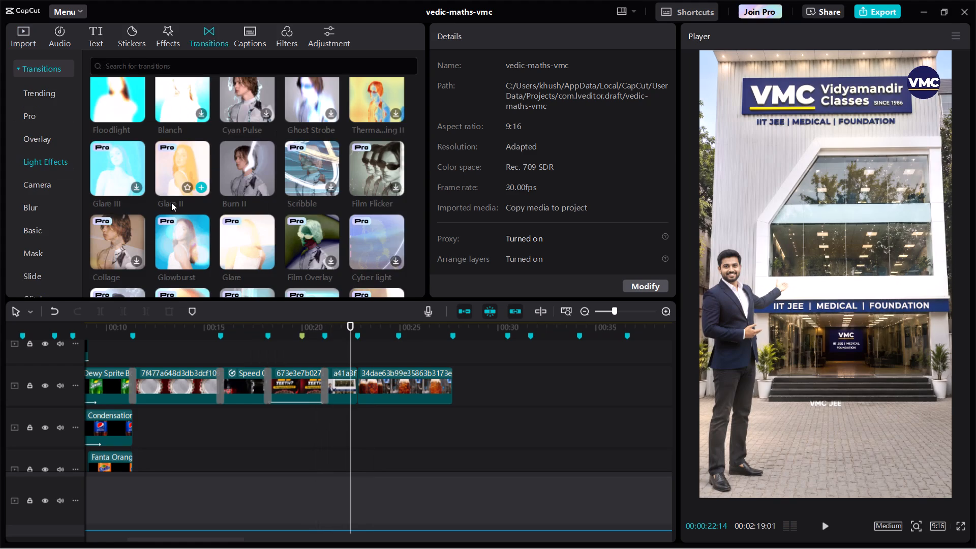
{"action": "left_click_drag", "start_coordinate": [173, 160], "coordinate": [365, 381]}
{"action": "key", "text": "space"}
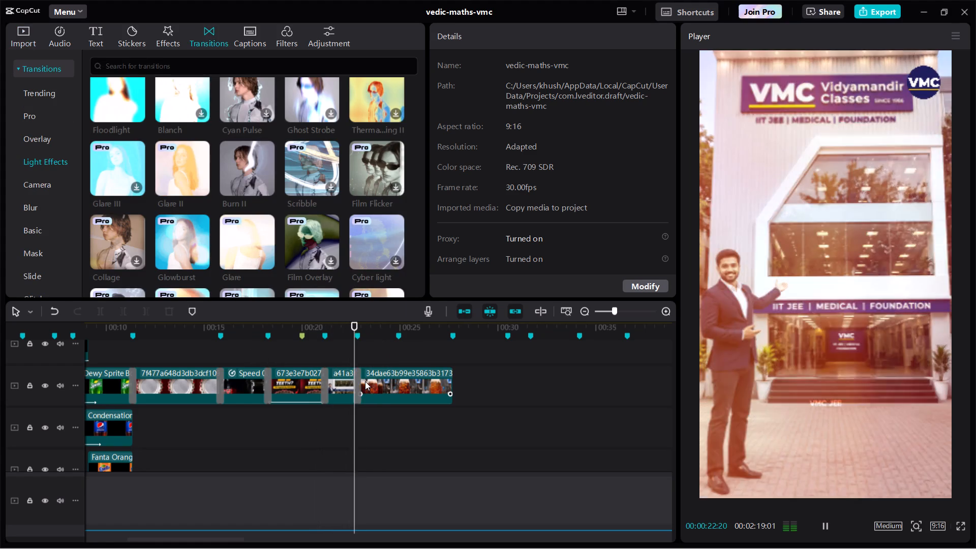
{"action": "scroll", "coordinate": [365, 381], "scroll_direction": "left", "scroll_amount": 1}
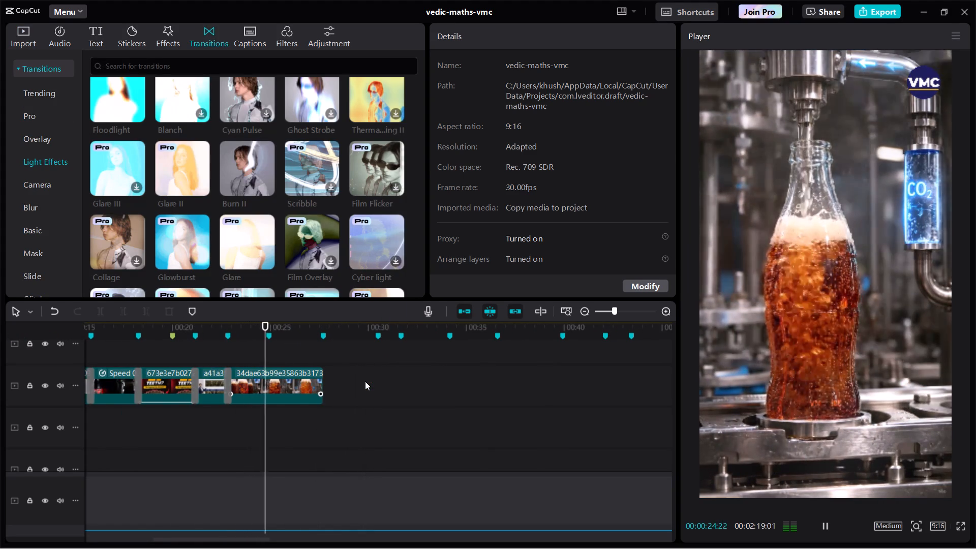
{"action": "key", "text": "space"}
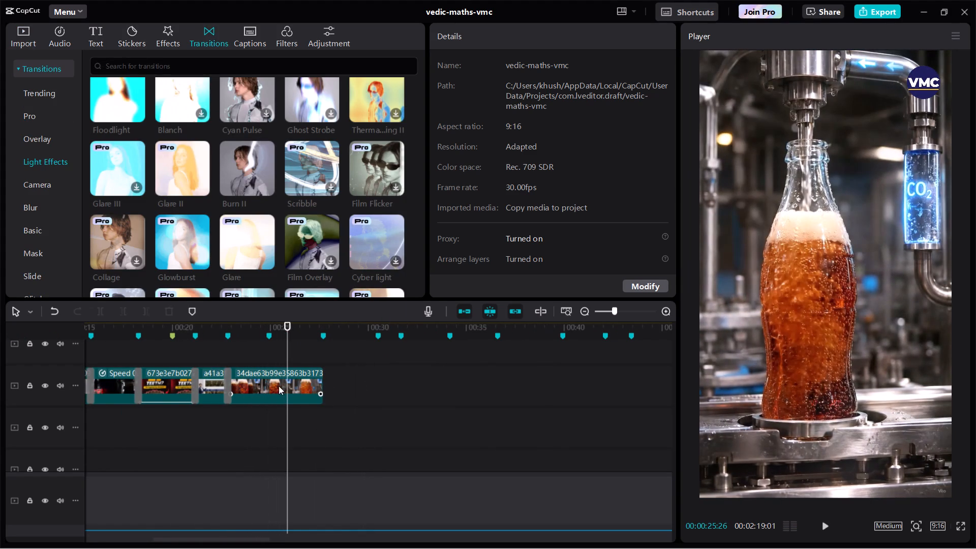
Scale the bottle-filling clip to 102% and nudge it slightly downward in the frame.
{"action": "left_click", "coordinate": [285, 386]}
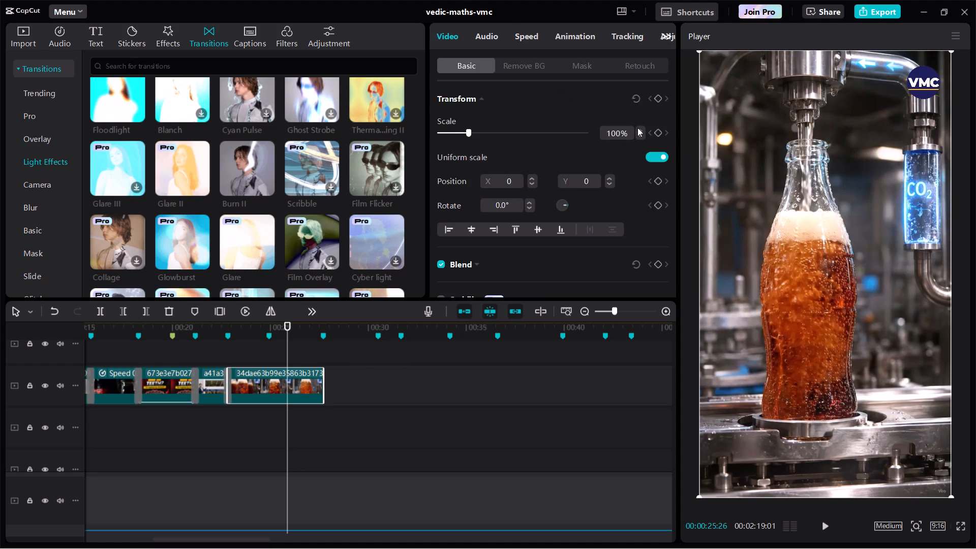
{"action": "double_click", "coordinate": [639, 130]}
{"action": "left_click_drag", "start_coordinate": [785, 205], "coordinate": [786, 213]}
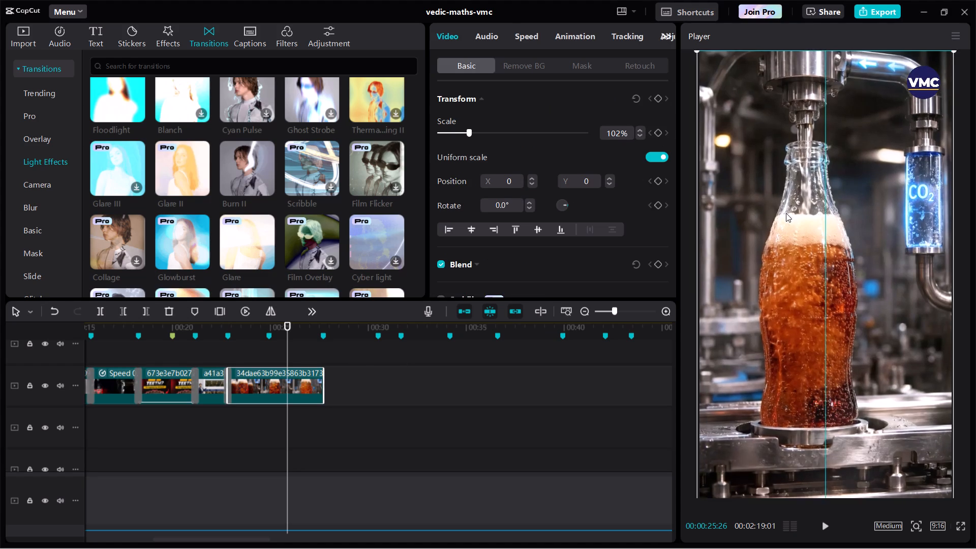
{"action": "left_click_drag", "start_coordinate": [786, 213], "coordinate": [786, 210]}
Review the bottle-filling clip and the empty timeline section after it by scrubbing and playing back.
{"action": "left_click", "coordinate": [300, 360]}
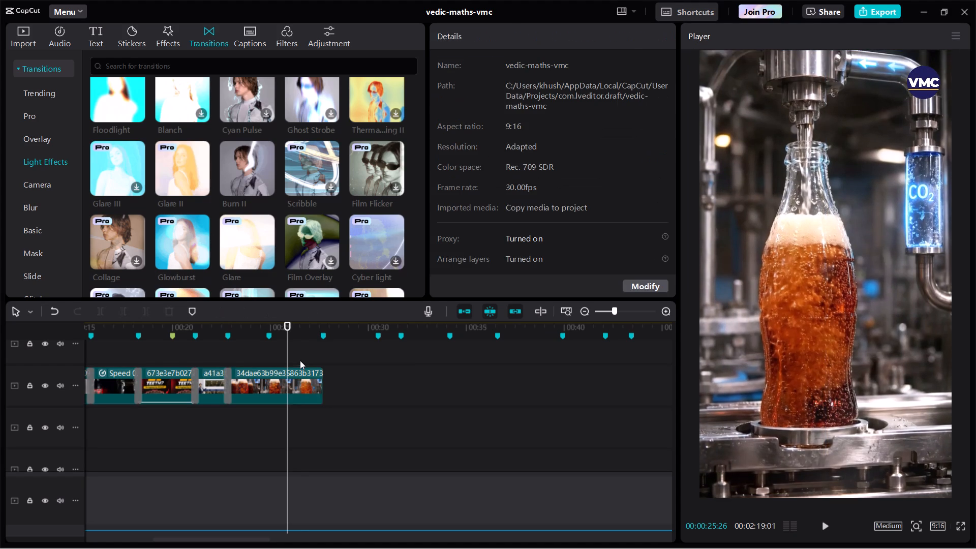
{"action": "left_click_drag", "start_coordinate": [300, 360], "coordinate": [317, 356]}
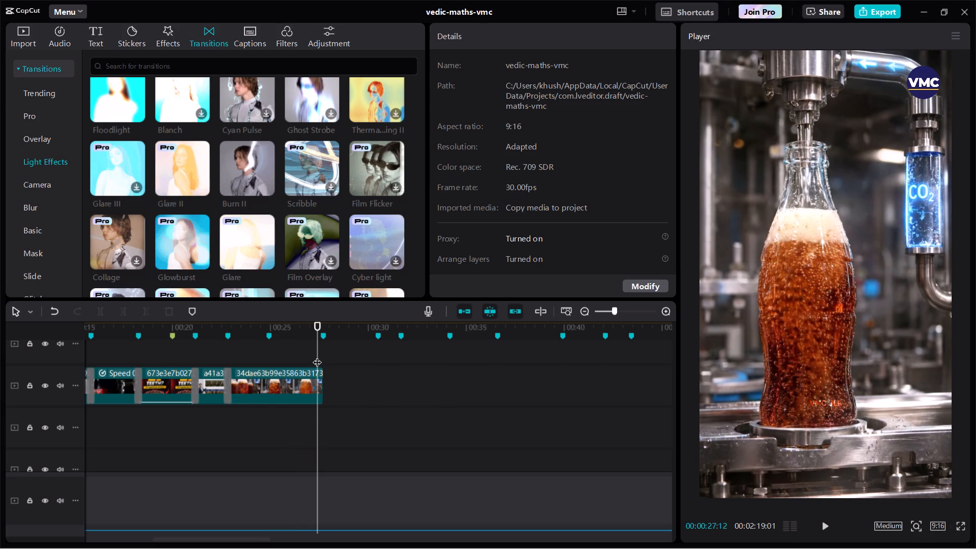
{"action": "left_click_drag", "start_coordinate": [317, 356], "coordinate": [325, 352]}
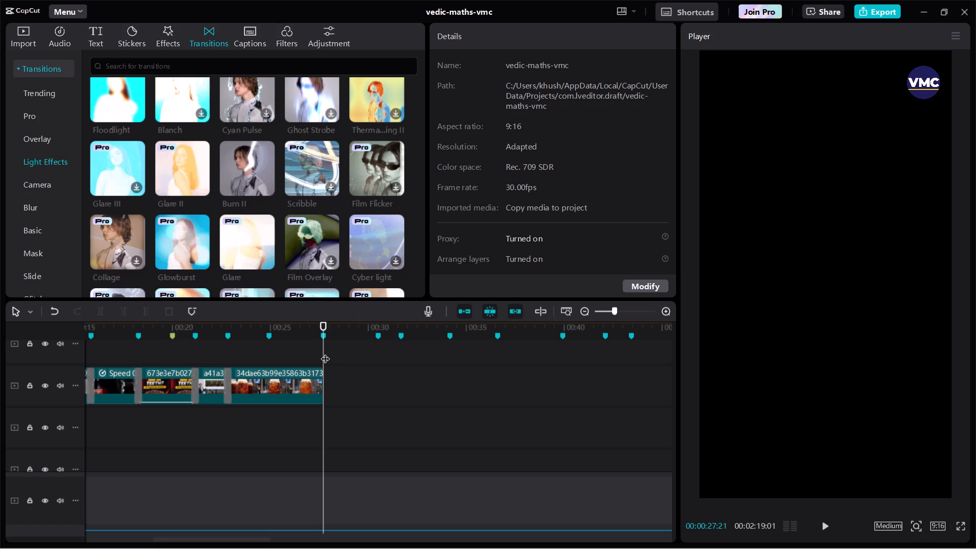
{"action": "left_click_drag", "start_coordinate": [325, 352], "coordinate": [258, 351]}
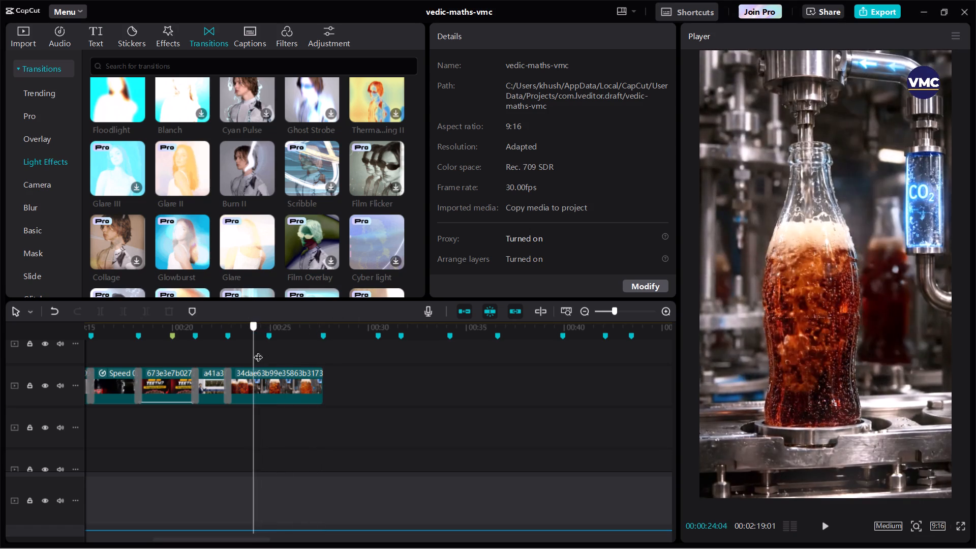
{"action": "left_click_drag", "start_coordinate": [258, 351], "coordinate": [251, 359]}
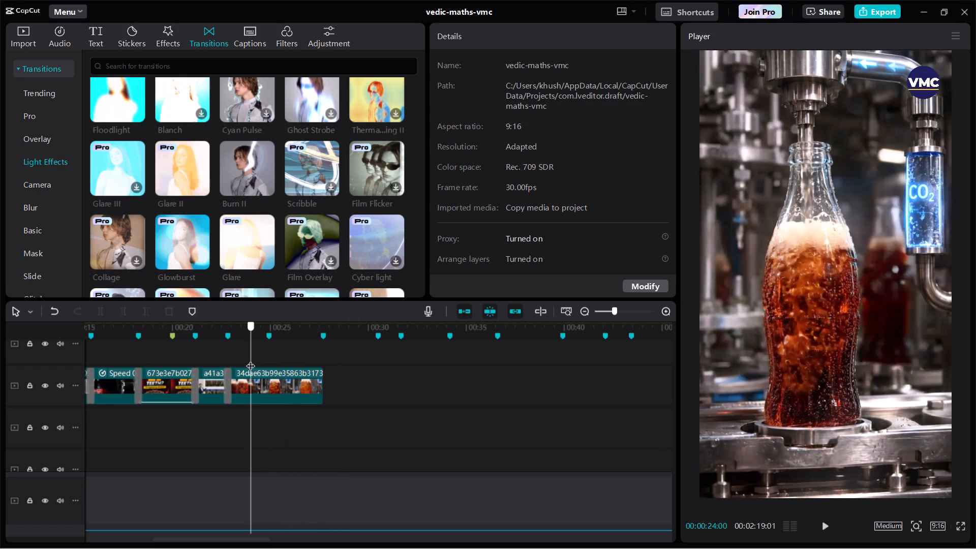
{"action": "left_click_drag", "start_coordinate": [251, 359], "coordinate": [299, 357]}
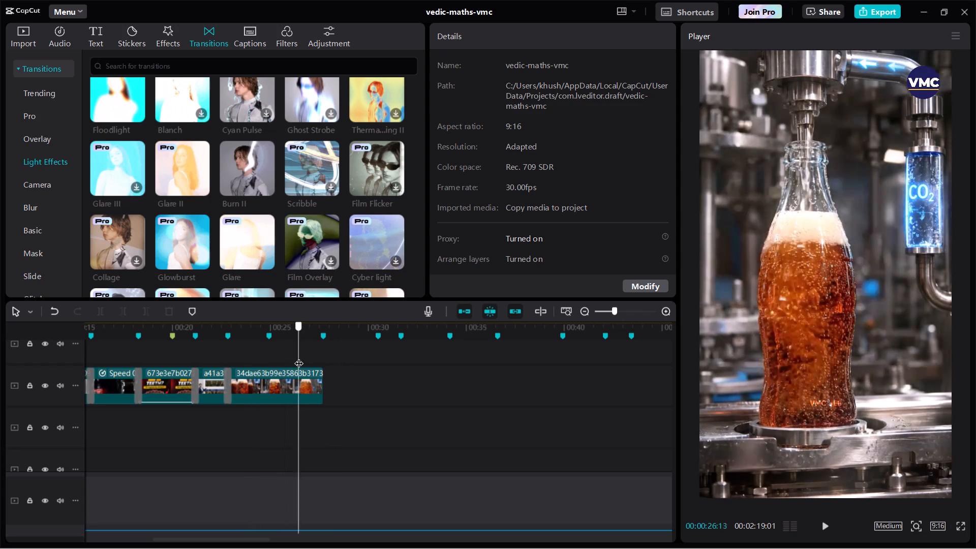
{"action": "left_click_drag", "start_coordinate": [299, 357], "coordinate": [319, 358]}
{"action": "key", "text": "space"}
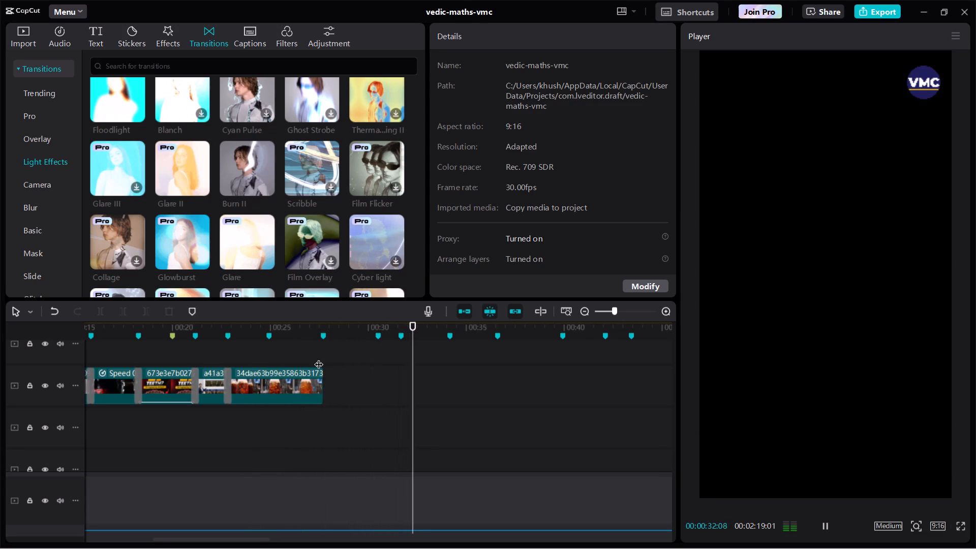
{"action": "left_click", "coordinate": [328, 348]}
{"action": "left_click_drag", "start_coordinate": [328, 348], "coordinate": [324, 348]}
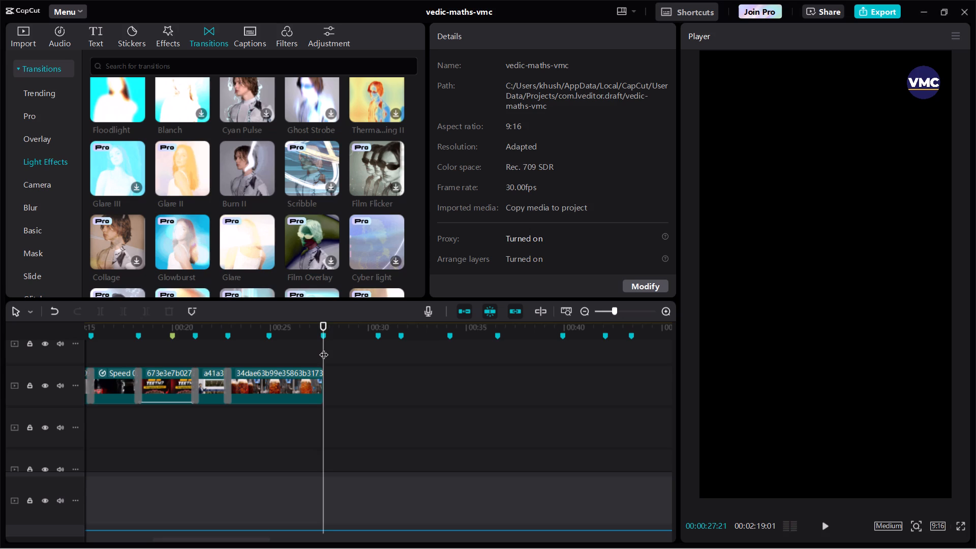
{"action": "key", "text": "space"}
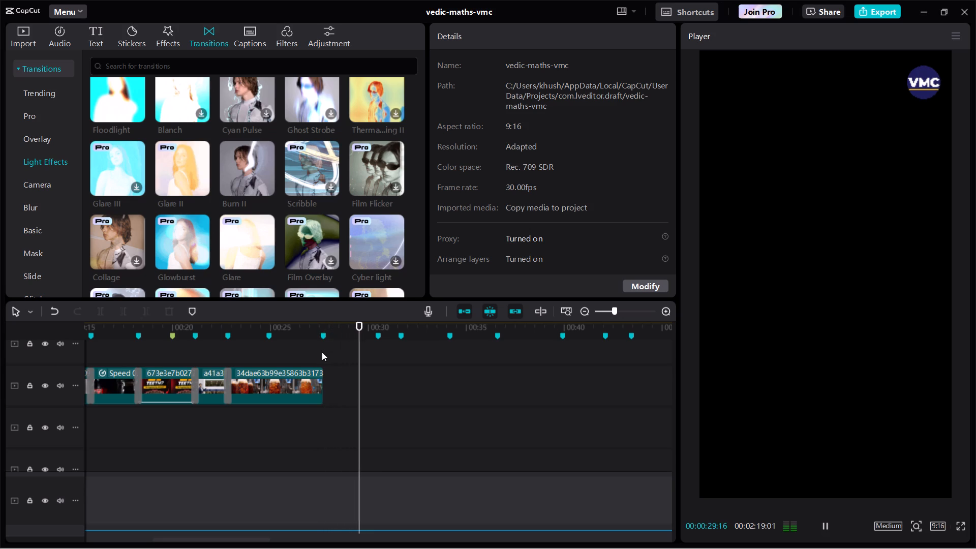
{"action": "left_click", "coordinate": [322, 352]}
{"action": "left_click_drag", "start_coordinate": [322, 352], "coordinate": [272, 356]}
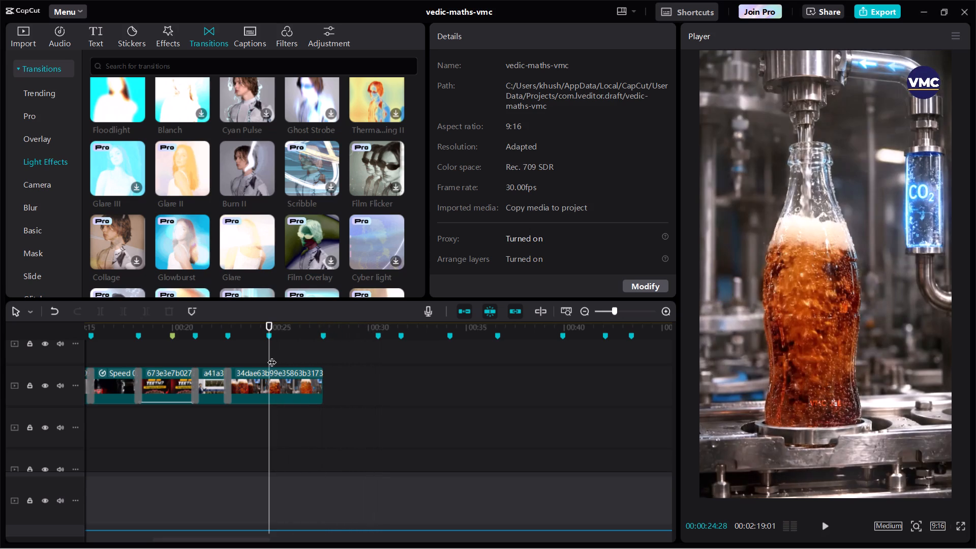
Switch to the browser and download the 0–5 bar pressure gauge image from the ChatGPT conversation.
{"action": "key", "text": "alt+Tab"}
{"action": "left_click", "coordinate": [560, 363]}
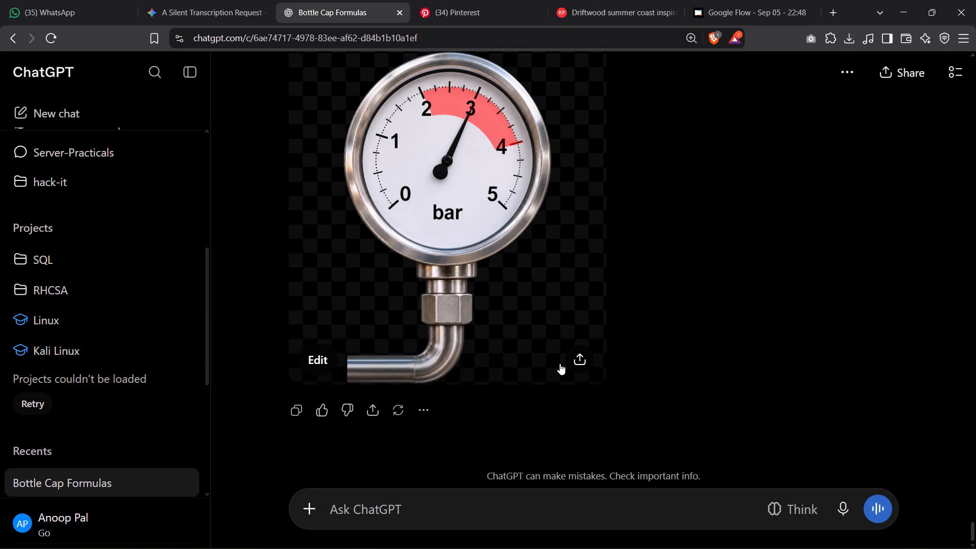
{"action": "left_click", "coordinate": [581, 361]}
{"action": "left_click", "coordinate": [720, 81]}
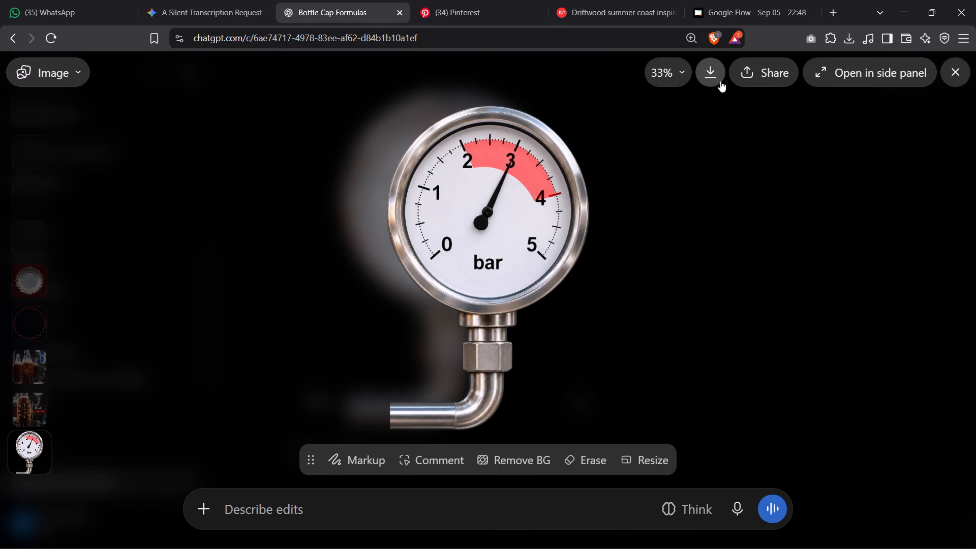
Bring the downloaded gauge PNG into the CapCut timeline and place it at 00:00:24:28 on the track above the bottle-filling clip.
{"action": "left_click", "coordinate": [17, 35]}
{"action": "left_click", "coordinate": [856, 42]}
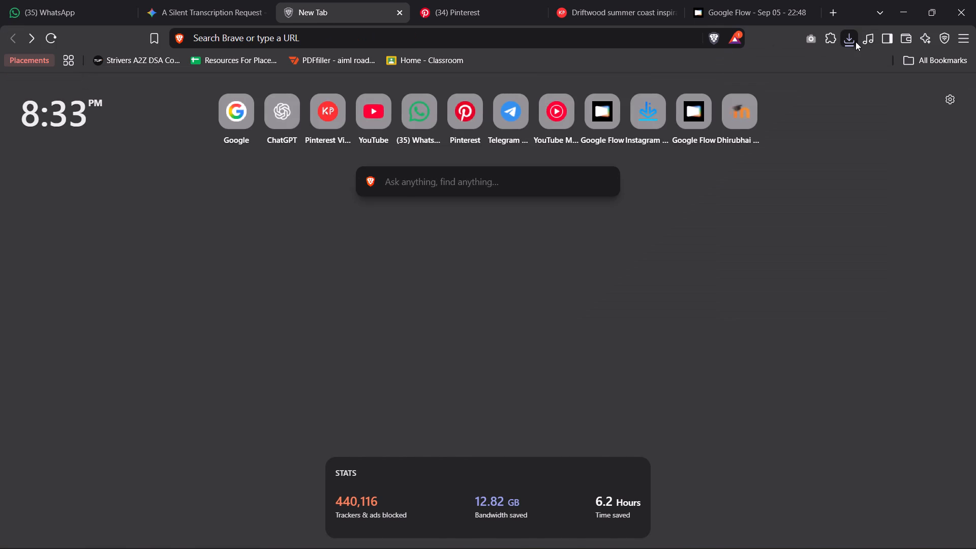
{"action": "left_click_drag", "start_coordinate": [705, 93], "coordinate": [562, 129]}
{"action": "key", "text": "alt+Tab"}
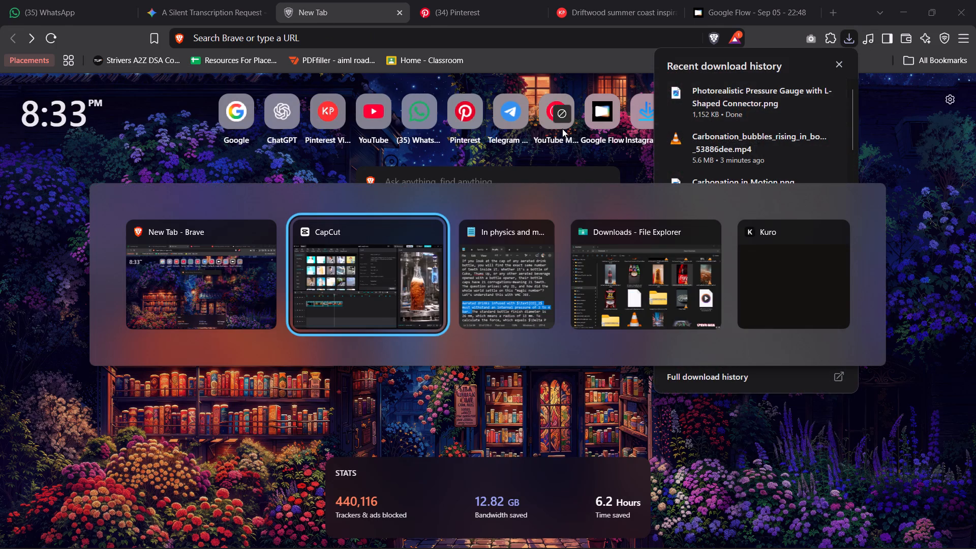
{"action": "left_click_drag", "start_coordinate": [562, 129], "coordinate": [376, 382]}
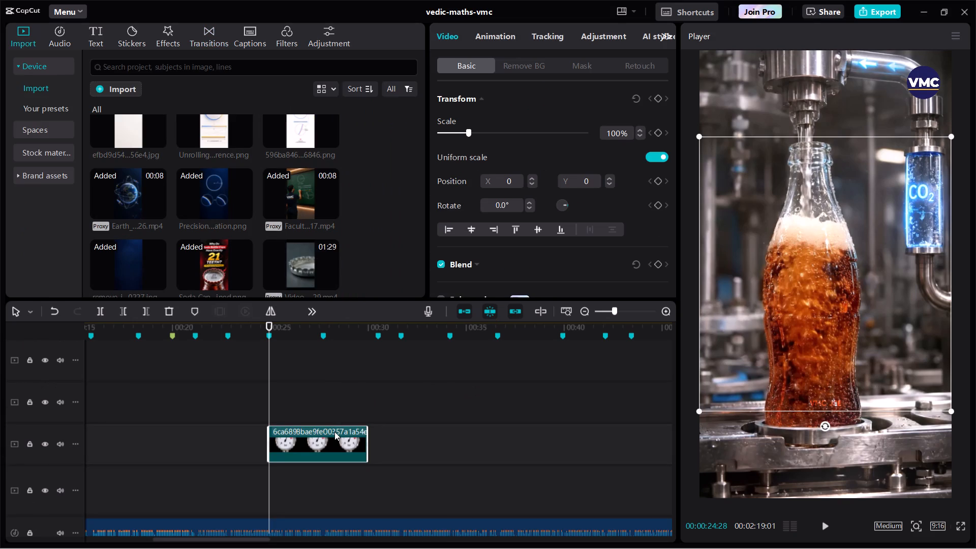
{"action": "left_click_drag", "start_coordinate": [334, 432], "coordinate": [402, 252]}
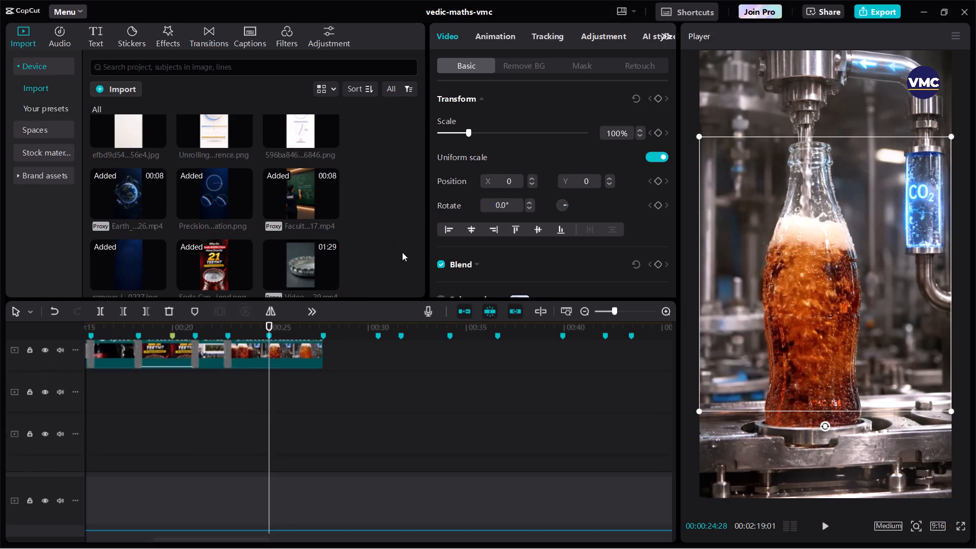
{"action": "left_click_drag", "start_coordinate": [402, 252], "coordinate": [341, 357]}
{"action": "left_click_drag", "start_coordinate": [341, 357], "coordinate": [335, 360]}
Play the gauge overlay and trim its beginning so that the clip starts at 00:00:25:13.
{"action": "key", "text": "space"}
{"action": "key", "text": "space"}
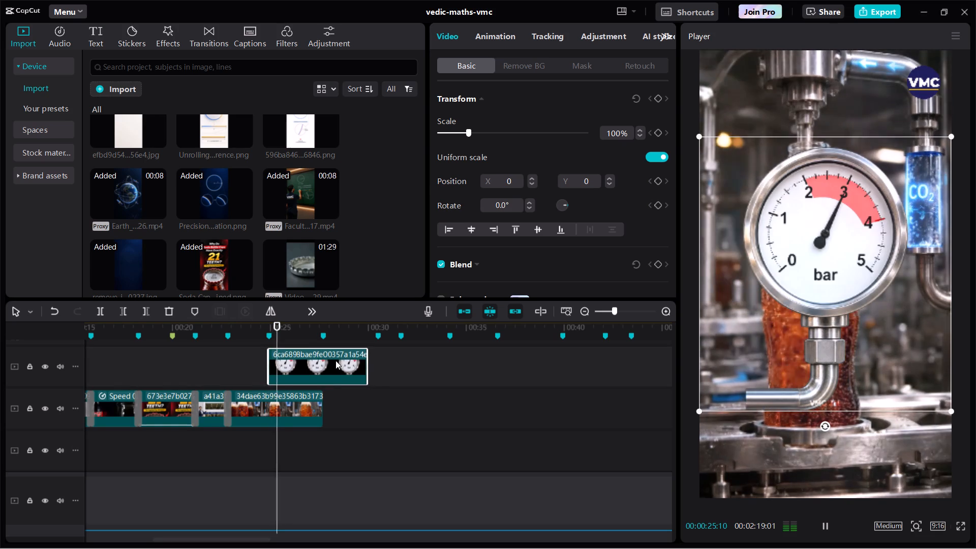
{"action": "type", "text": "q"}
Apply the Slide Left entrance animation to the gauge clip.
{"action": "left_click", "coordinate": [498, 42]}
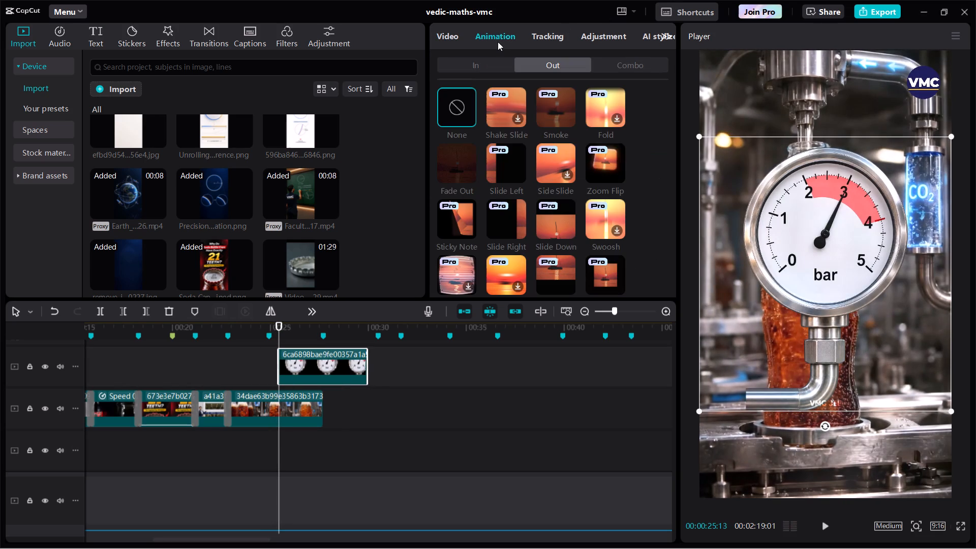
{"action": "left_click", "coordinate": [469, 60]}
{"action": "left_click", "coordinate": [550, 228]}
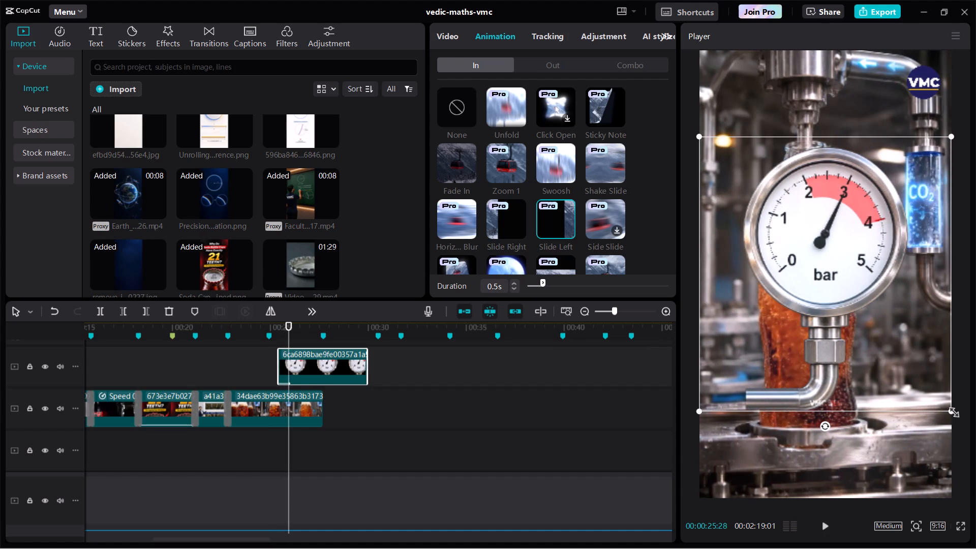
Shrink the gauge and place it against the lower right side of the bottle, below the CO2 cylinder, so its pipe meets the glass.
{"action": "left_click_drag", "start_coordinate": [951, 406], "coordinate": [829, 324]}
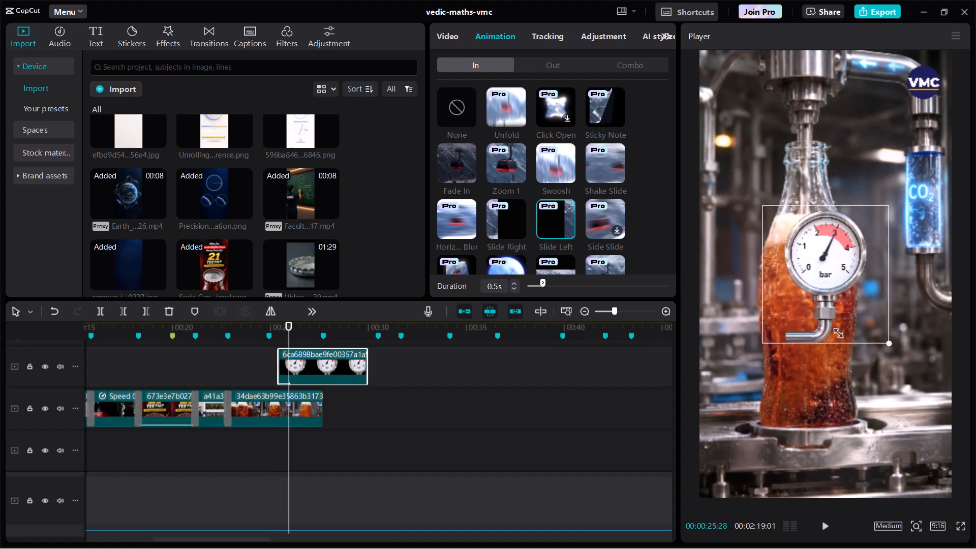
{"action": "left_click_drag", "start_coordinate": [829, 324], "coordinate": [825, 320]}
{"action": "left_click_drag", "start_coordinate": [848, 265], "coordinate": [913, 297]}
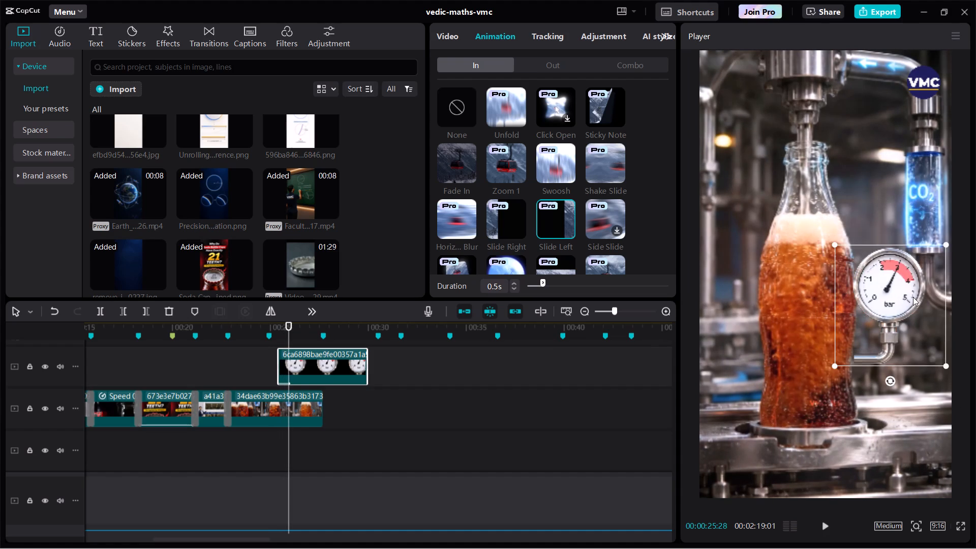
{"action": "left_click_drag", "start_coordinate": [913, 297], "coordinate": [900, 314]}
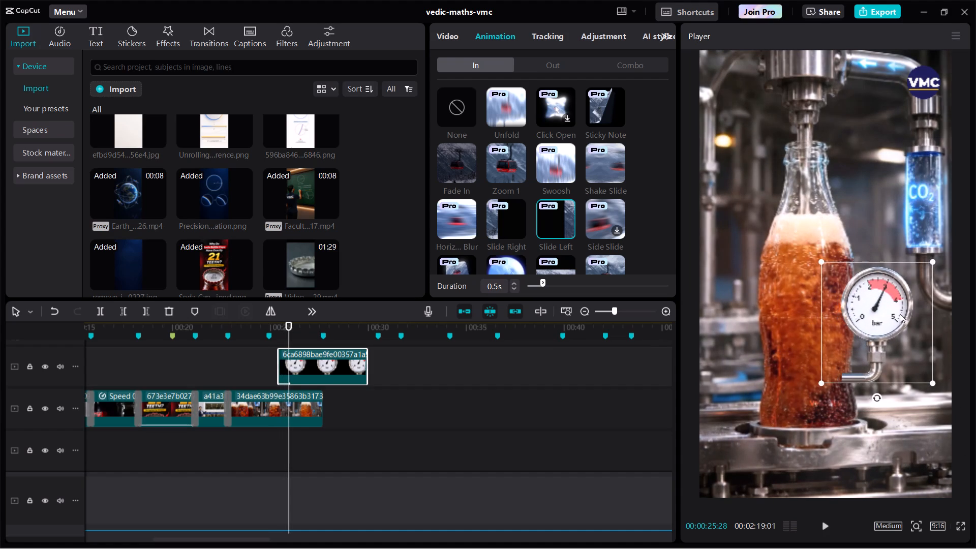
{"action": "left_click_drag", "start_coordinate": [900, 314], "coordinate": [908, 313]}
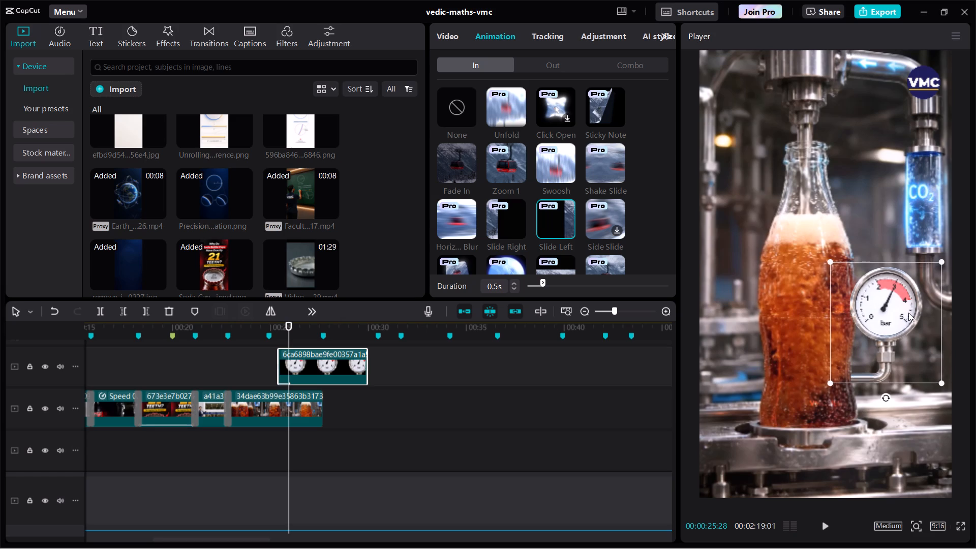
{"action": "left_click_drag", "start_coordinate": [908, 313], "coordinate": [908, 308]}
{"action": "scroll", "coordinate": [908, 308], "scroll_direction": "up", "scroll_amount": 3, "text": "ctrl"}
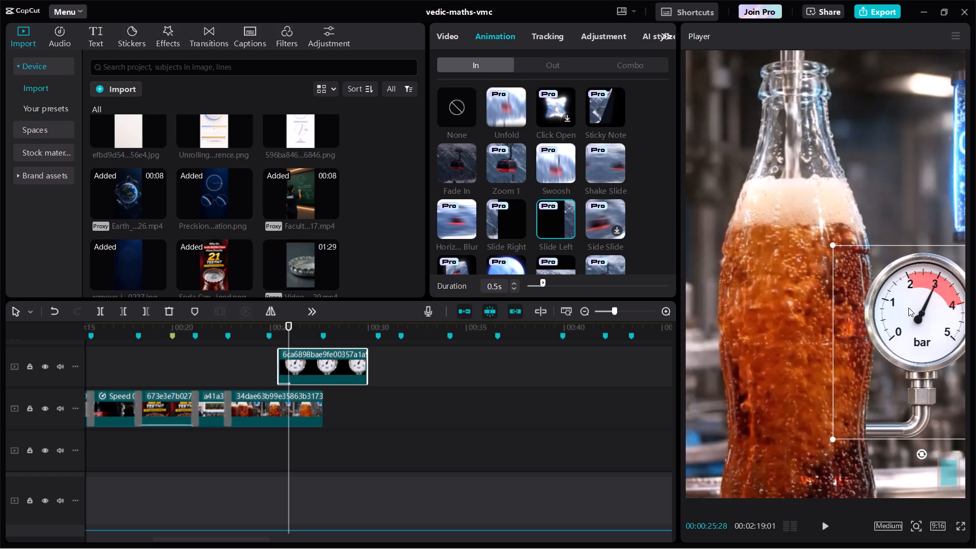
{"action": "scroll", "coordinate": [908, 308], "scroll_direction": "left", "scroll_amount": 1}
{"action": "scroll", "coordinate": [878, 318], "scroll_direction": "down", "scroll_amount": 4, "text": "ctrl"}
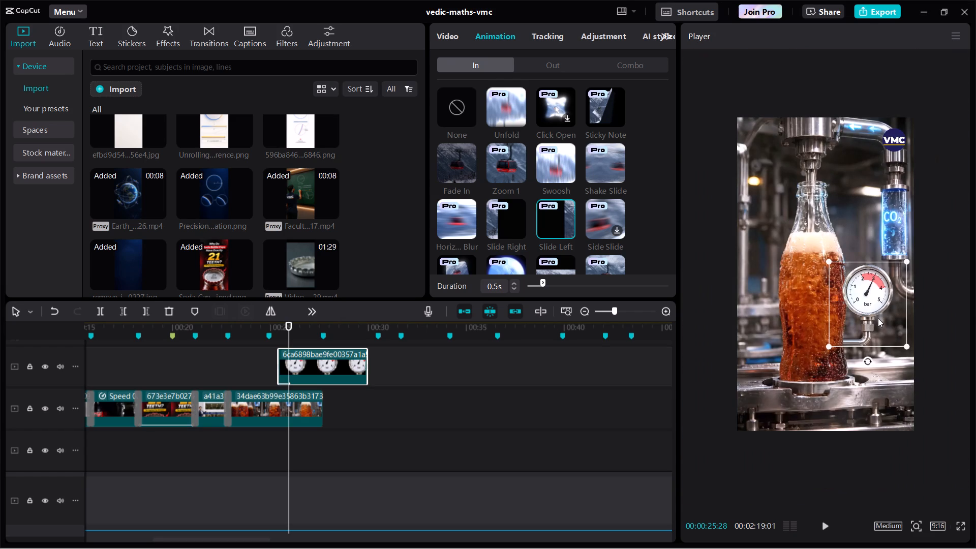
Apply the Flip entrance animation to the gauge clip and play it back.
{"action": "left_click", "coordinate": [507, 169]}
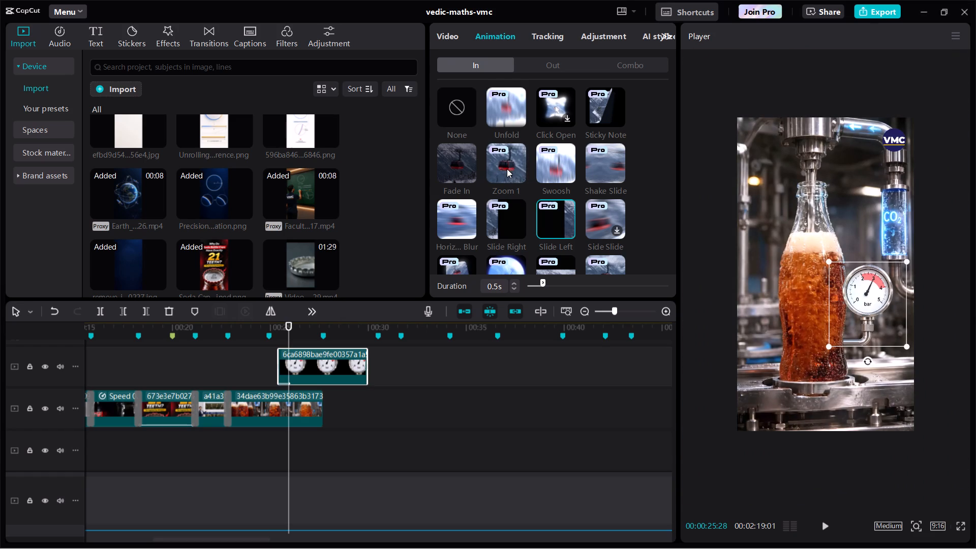
{"action": "scroll", "coordinate": [502, 203], "scroll_direction": "down", "scroll_amount": 2}
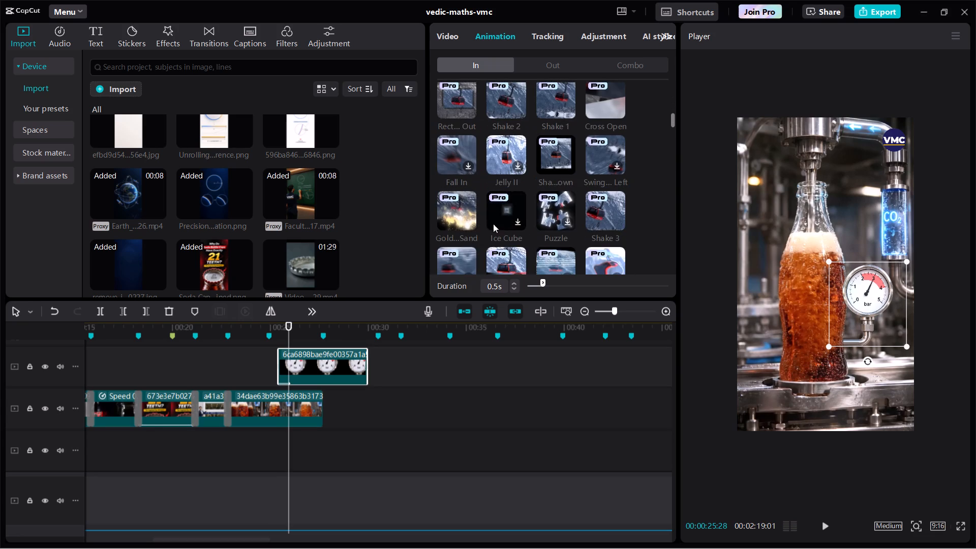
{"action": "scroll", "coordinate": [493, 224], "scroll_direction": "down", "scroll_amount": 1}
{"action": "left_click", "coordinate": [457, 206]}
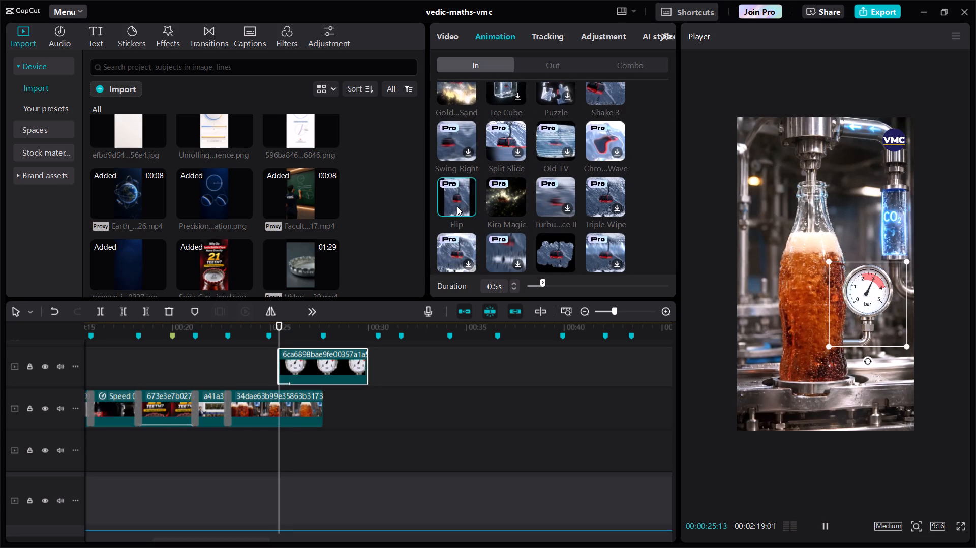
{"action": "key", "text": "space"}
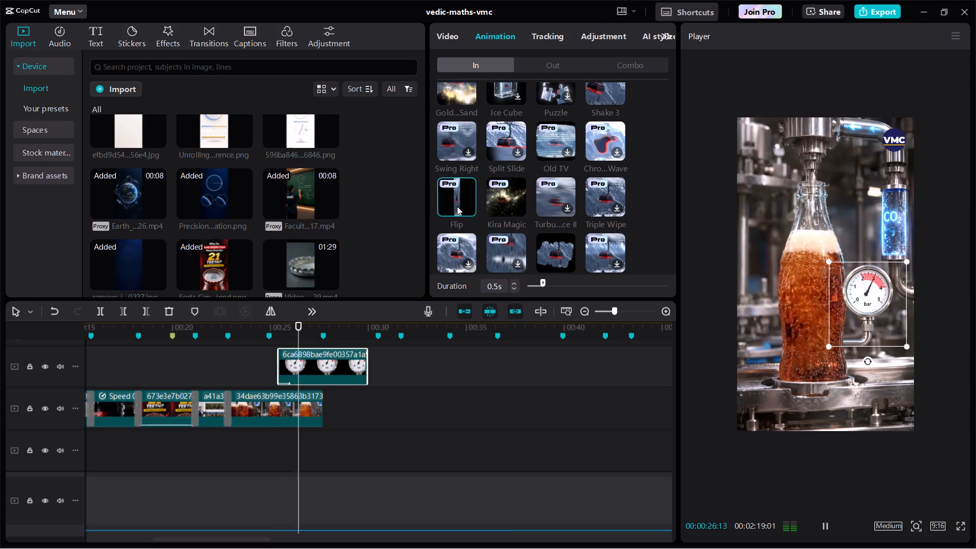
{"action": "key", "text": "space"}
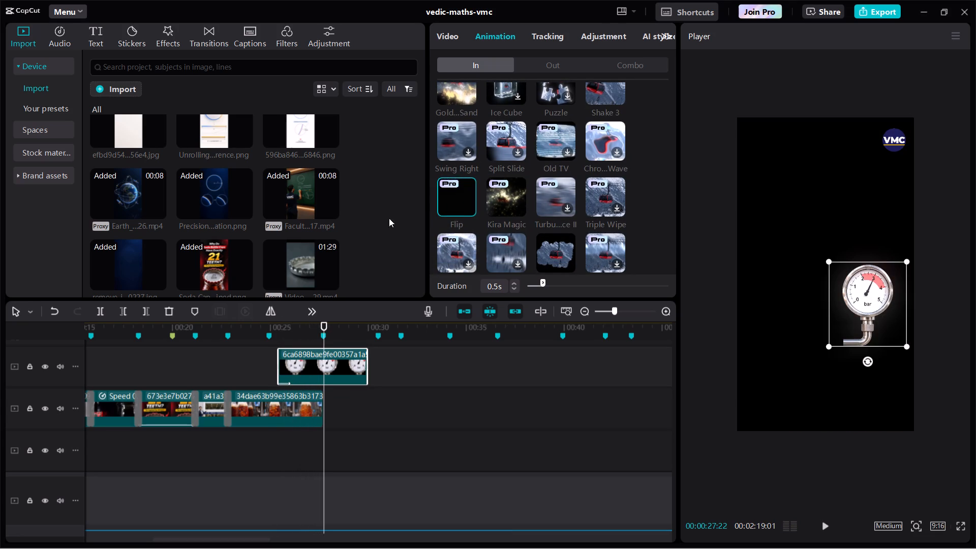
Trim the gauge clip's end to the end of the bottle-filling clip, and preview the overlay from 00:00:24:28.
{"action": "left_click", "coordinate": [325, 447]}
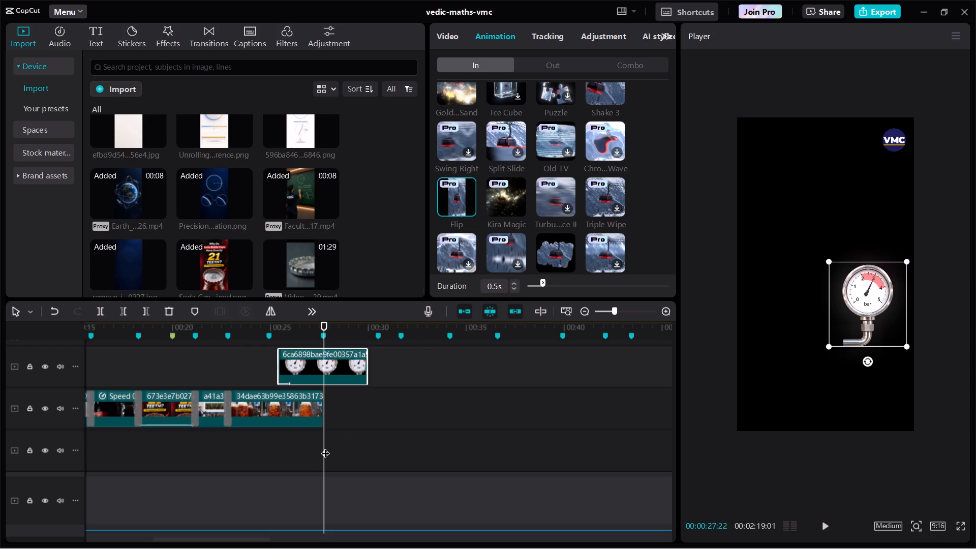
{"action": "key", "text": "w"}
{"action": "left_click", "coordinate": [259, 449]}
{"action": "left_click_drag", "start_coordinate": [259, 449], "coordinate": [270, 454]}
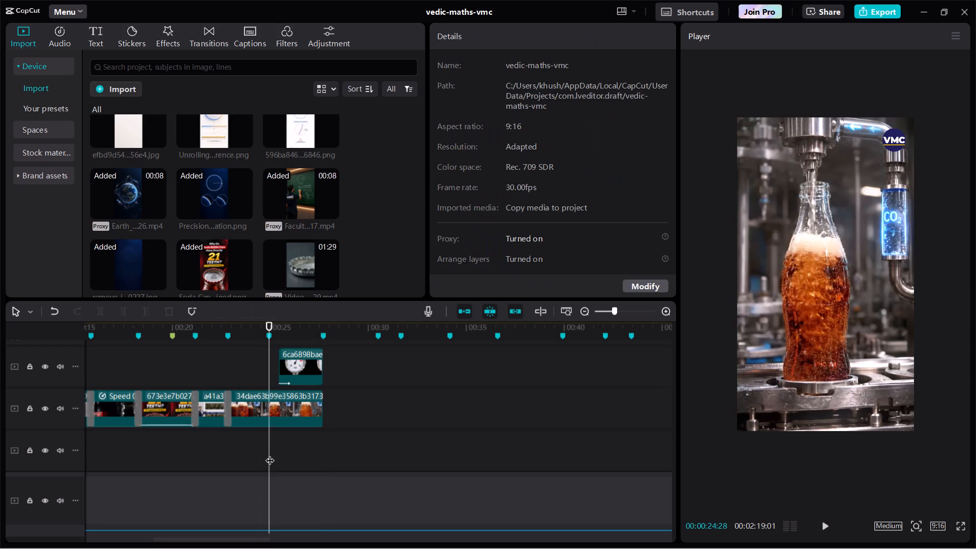
{"action": "key", "text": "space"}
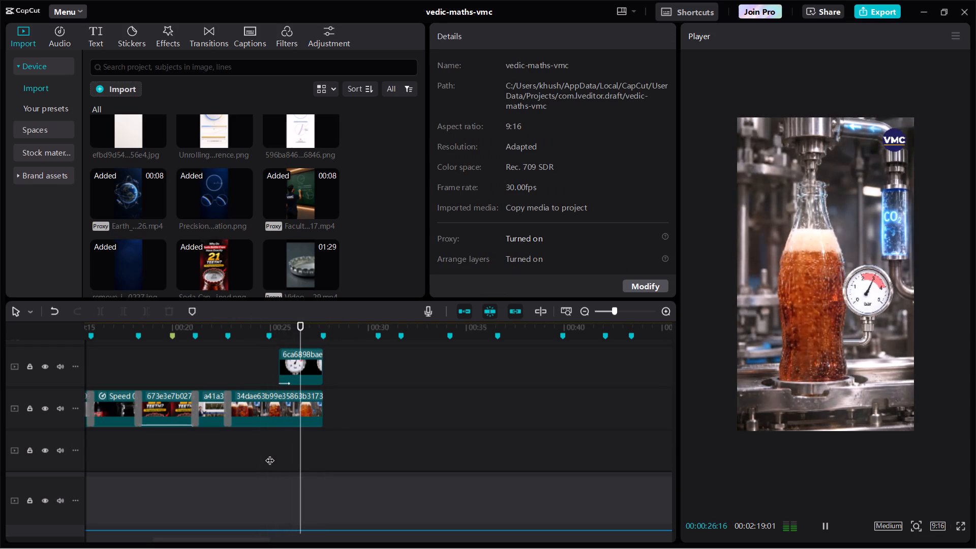
{"action": "key", "text": "space"}
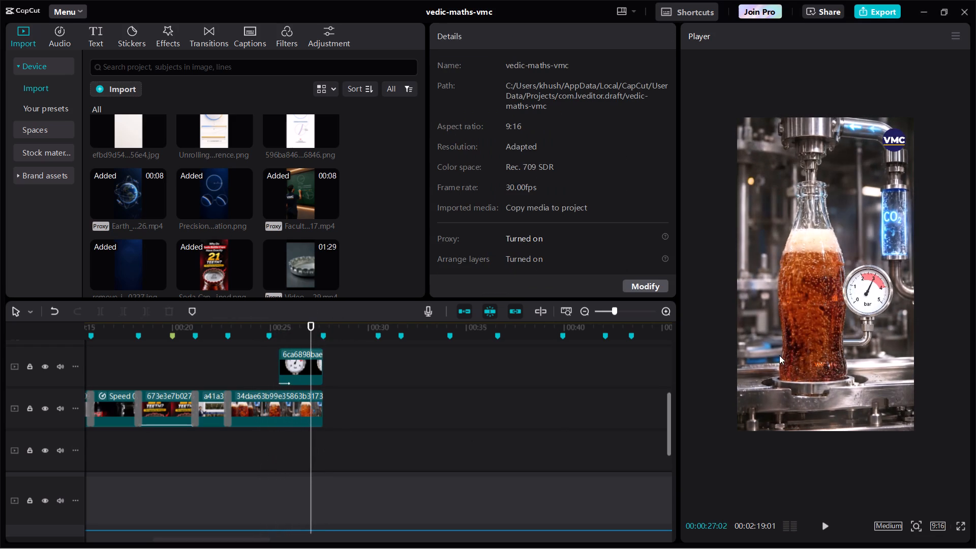
{"action": "scroll", "coordinate": [779, 355], "scroll_direction": "up", "scroll_amount": 1}
{"action": "scroll", "coordinate": [779, 355], "scroll_direction": "up", "scroll_amount": 3, "text": "ctrl"}
{"action": "scroll", "coordinate": [779, 355], "scroll_direction": "down", "scroll_amount": 2, "text": "ctrl"}
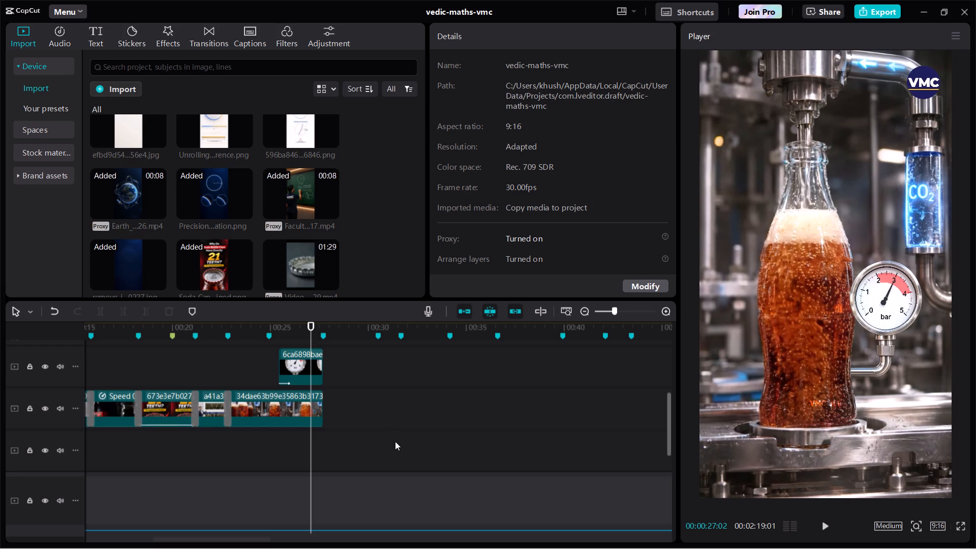
Play the audio over the empty timeline section after the bottle-filling clip to identify what the next visual must cover.
{"action": "key", "text": "space"}
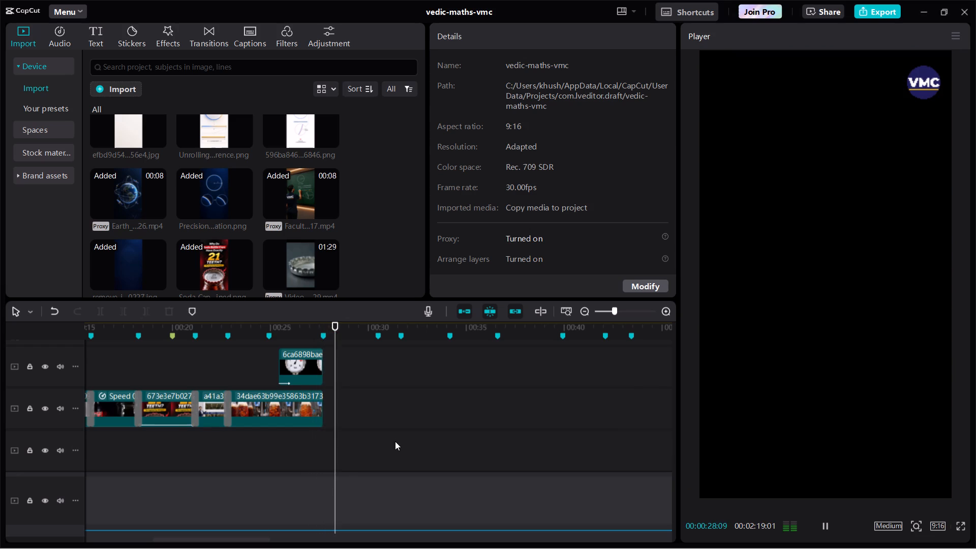
{"action": "left_click", "coordinate": [319, 441]}
{"action": "left_click_drag", "start_coordinate": [319, 441], "coordinate": [326, 443]}
{"action": "scroll", "coordinate": [326, 443], "scroll_direction": "down", "scroll_amount": 2, "text": "ctrl"}
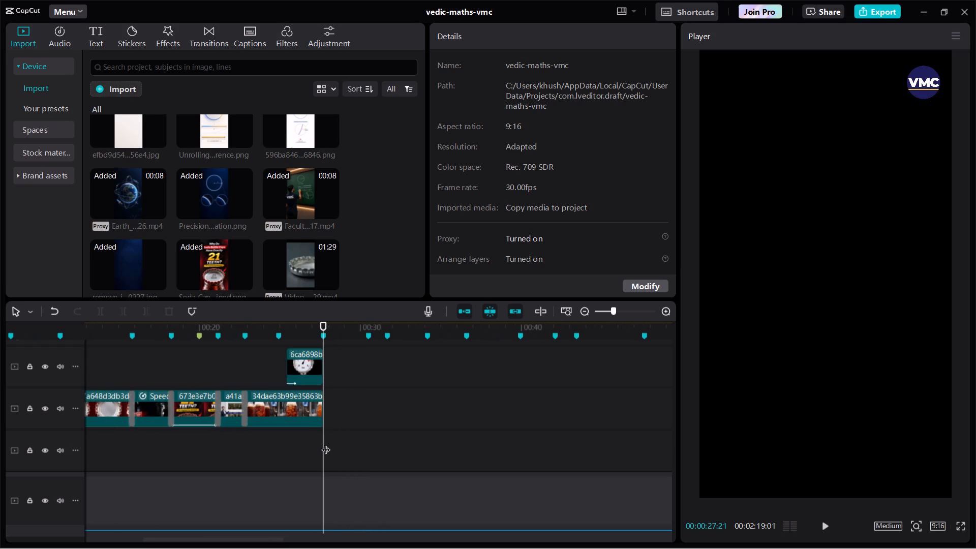
{"action": "scroll", "coordinate": [326, 443], "scroll_direction": "down", "scroll_amount": 1}
{"action": "scroll", "coordinate": [326, 443], "scroll_direction": "up", "scroll_amount": 2}
{"action": "key", "text": "space"}
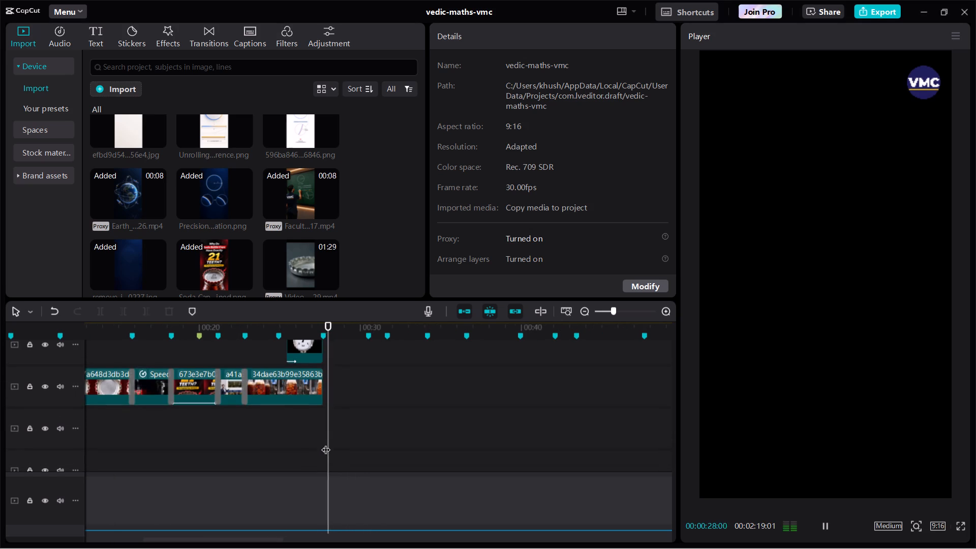
{"action": "key", "text": "space"}
Switch to the Notepad script and copy "The standard bottle finish diameter is 26 mm".
{"action": "key", "text": "alt+Tab"}
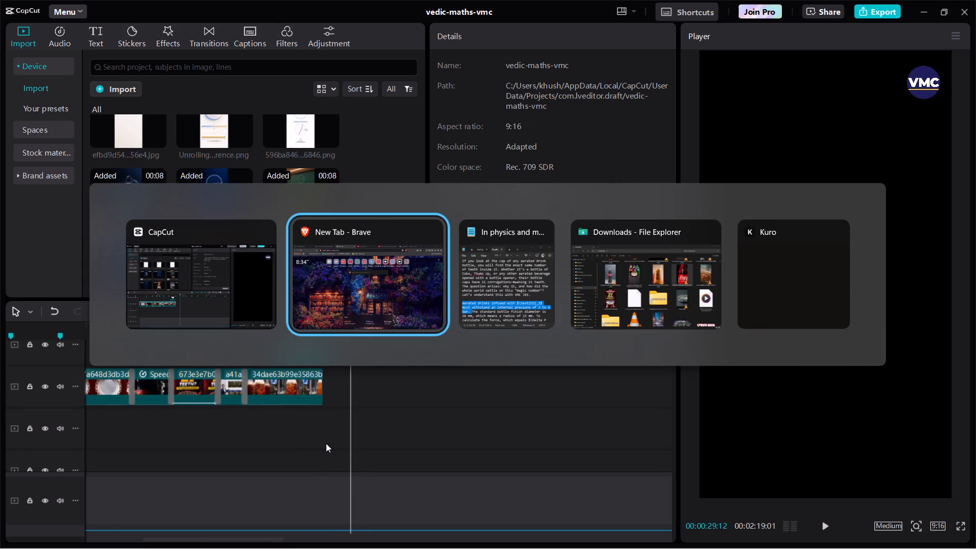
{"action": "key", "text": "alt+Tab"}
{"action": "scroll", "coordinate": [741, 434], "scroll_direction": "down", "scroll_amount": 1}
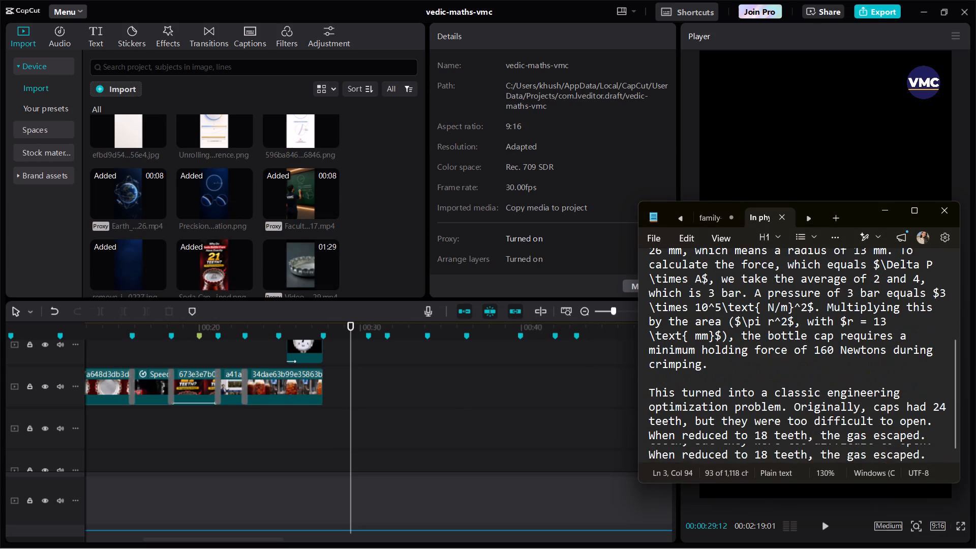
{"action": "scroll", "coordinate": [751, 333], "scroll_direction": "up", "scroll_amount": 1}
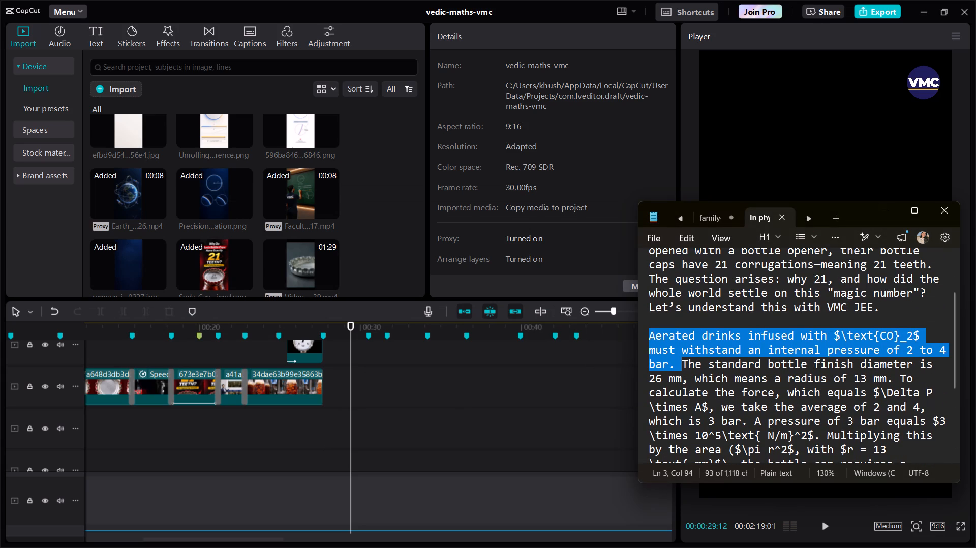
{"action": "left_click", "coordinate": [691, 364]}
{"action": "left_click_drag", "start_coordinate": [691, 364], "coordinate": [680, 377]}
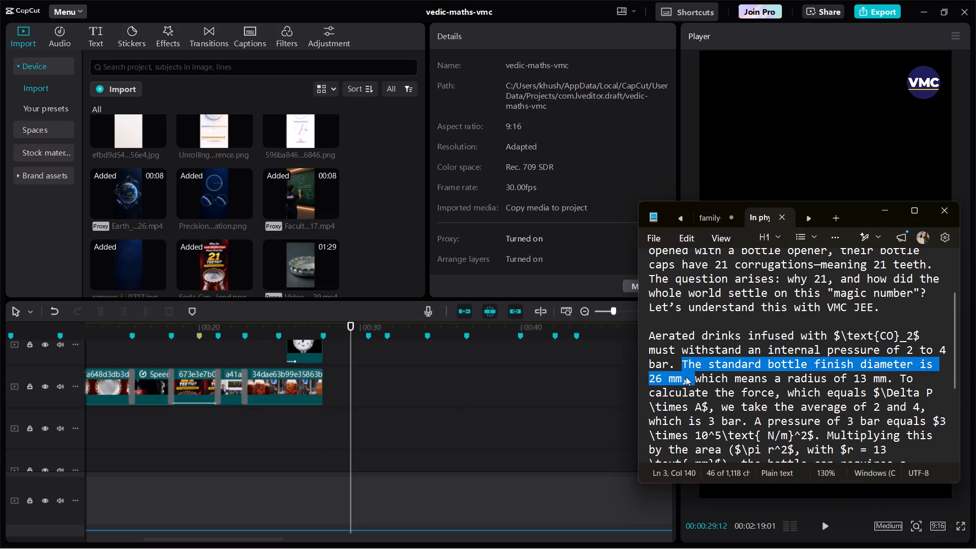
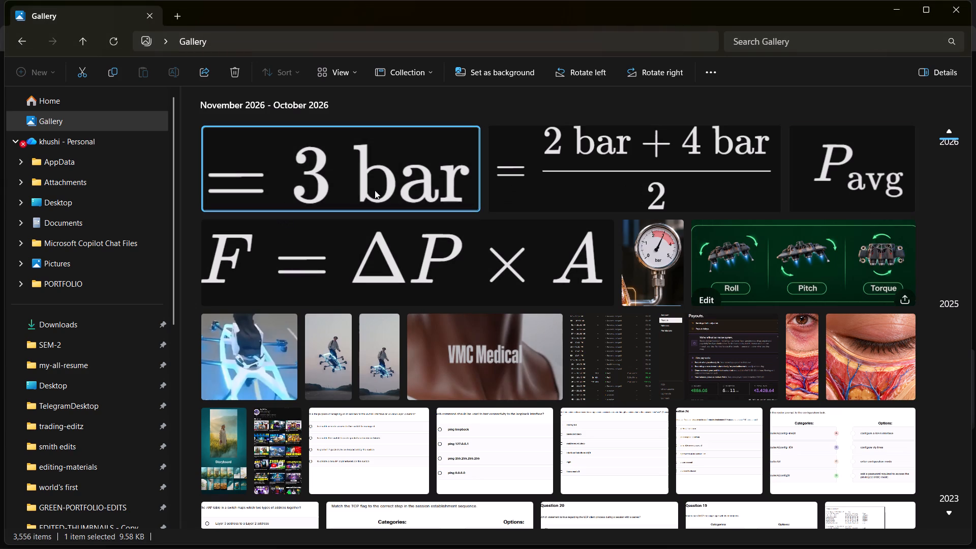
{"action": "left_click", "coordinate": [569, 166], "text": "ctrl"}
{"action": "left_click", "coordinate": [843, 170], "text": "ctrl"}
{"action": "left_click_drag", "start_coordinate": [859, 173], "coordinate": [812, 175]}
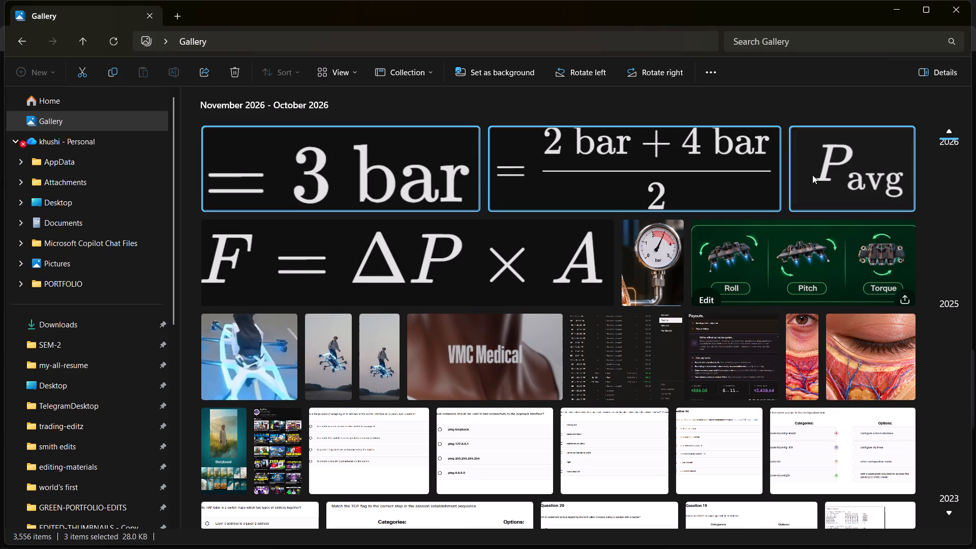
{"action": "left_click_drag", "start_coordinate": [812, 175], "coordinate": [405, 228]}
{"action": "key", "text": "alt+Tab"}
{"action": "key", "text": "alt+Tab"}
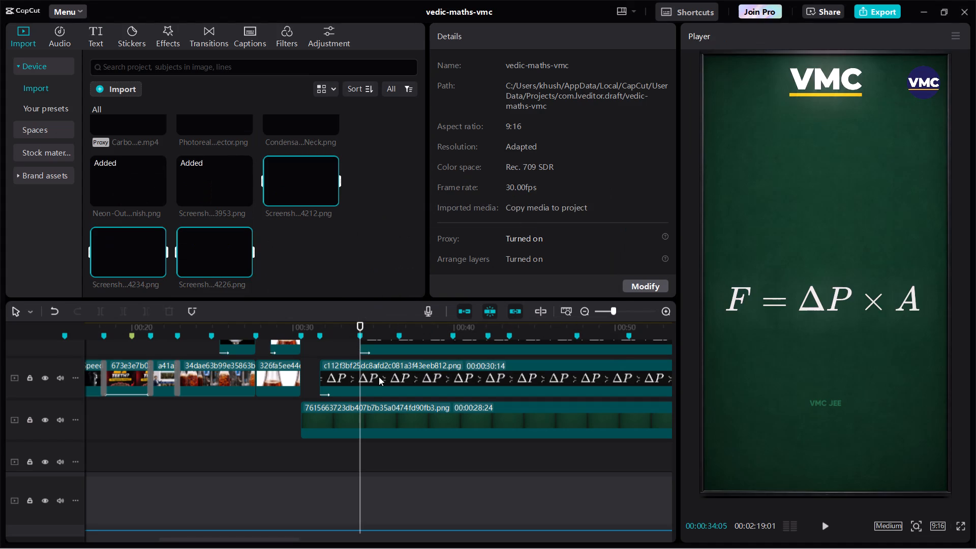
Scale the original F = ΔP × A clip to 74% and move it up the green board to Y 439.
{"action": "left_click", "coordinate": [343, 379]}
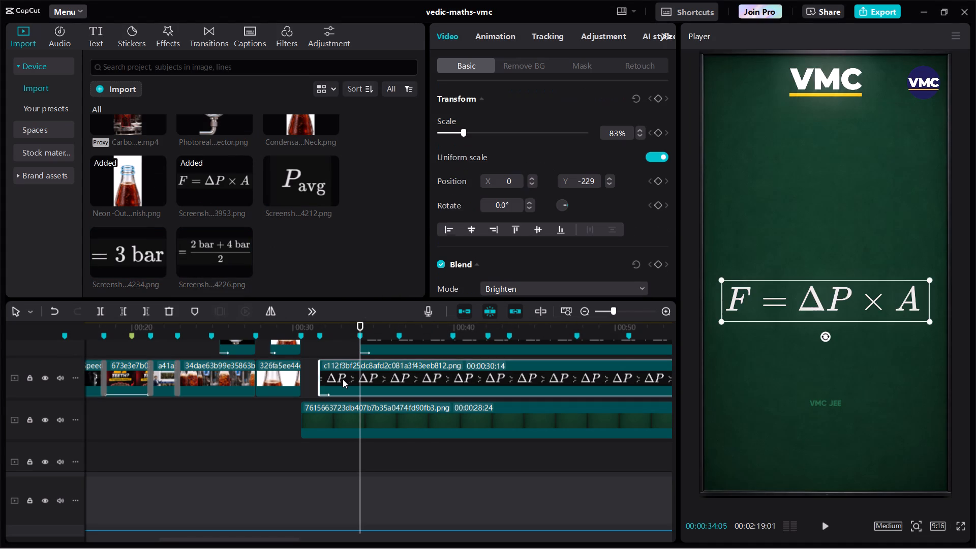
{"action": "left_click_drag", "start_coordinate": [930, 320], "coordinate": [898, 331], "text": "alt"}
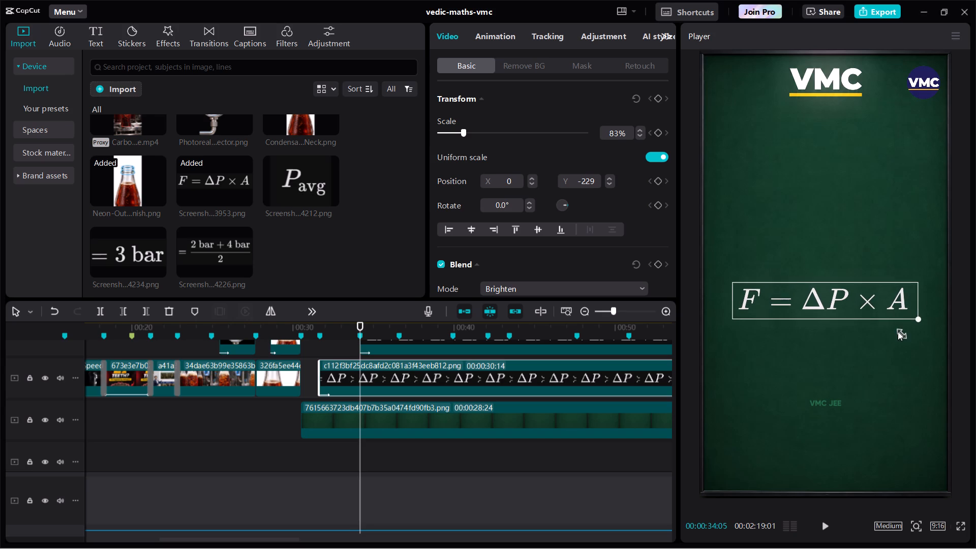
{"action": "left_click_drag", "start_coordinate": [831, 309], "coordinate": [829, 232]}
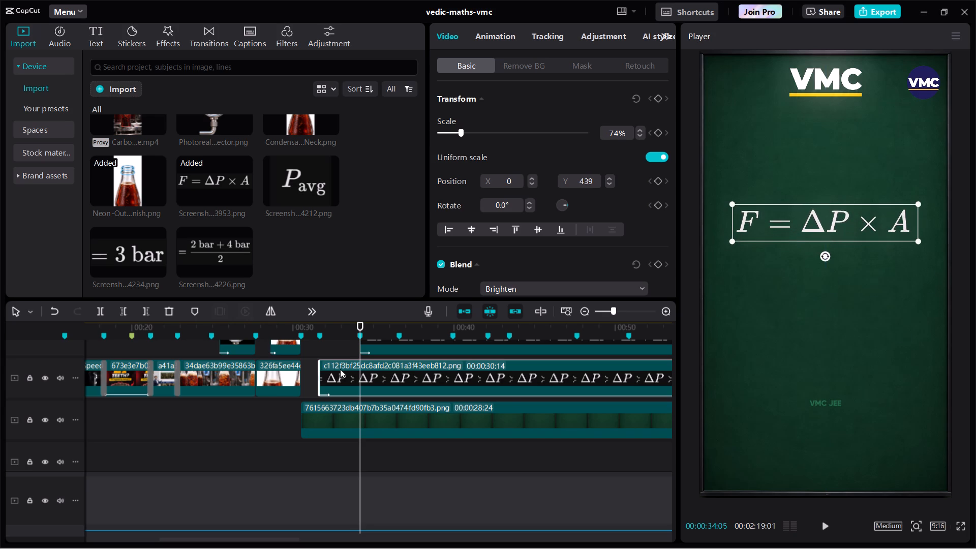
Replace the copied formula clip starting at 00:00:34:05 with the P_avg screenshot, and play the result to 00:00:36:23.
{"action": "scroll", "coordinate": [340, 369], "scroll_direction": "up", "scroll_amount": 1}
{"action": "key", "text": "space"}
{"action": "key", "text": "space"}
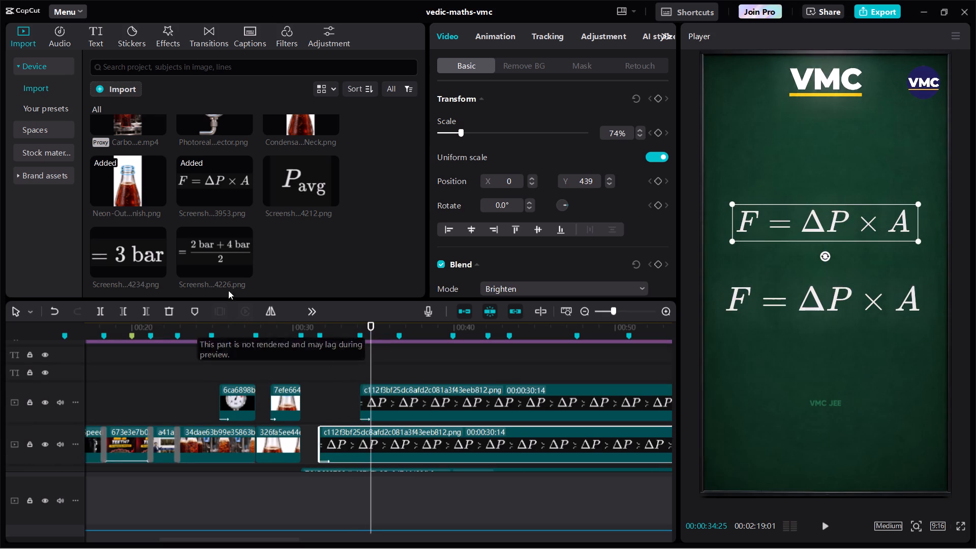
{"action": "left_click_drag", "start_coordinate": [279, 166], "coordinate": [406, 406]}
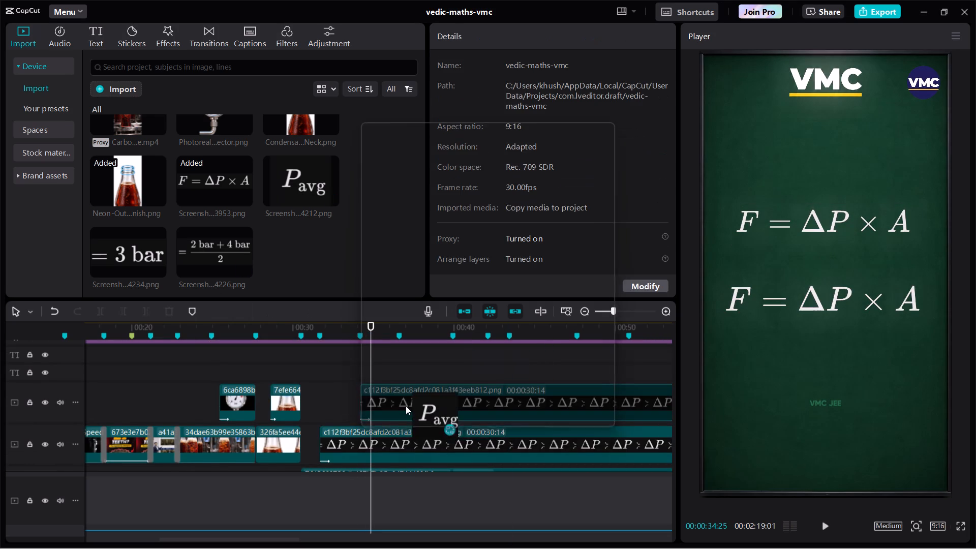
{"action": "key", "text": "Return"}
{"action": "key", "text": "space"}
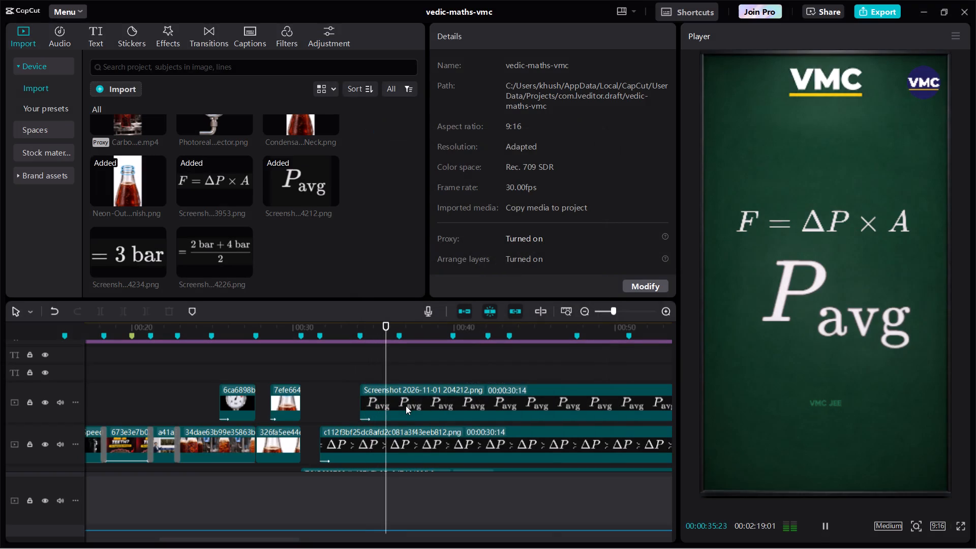
{"action": "key", "text": "space"}
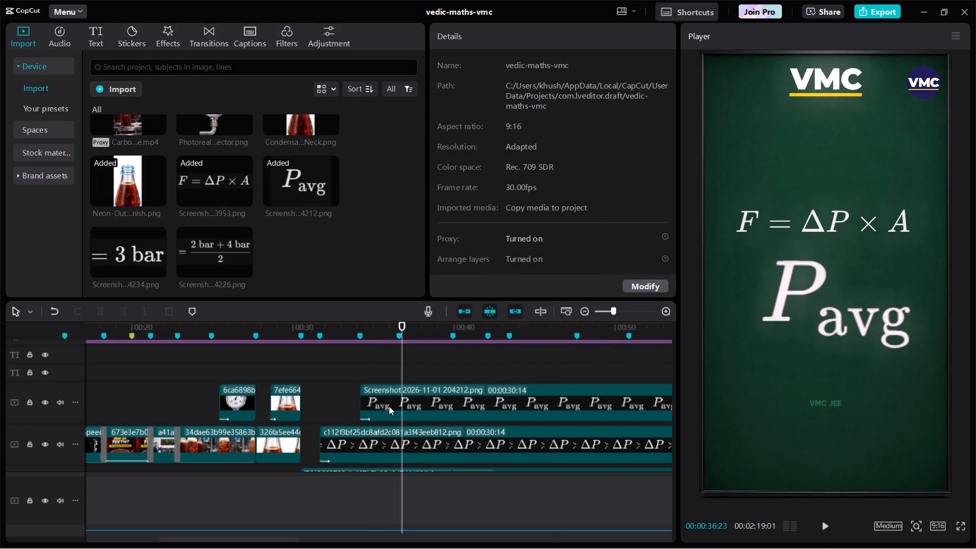
Scale the P_avg clip to 24% and move it below the force formula to X -631, Y -30.
{"action": "left_click", "coordinate": [389, 406]}
{"action": "left_click_drag", "start_coordinate": [928, 386], "coordinate": [817, 314]}
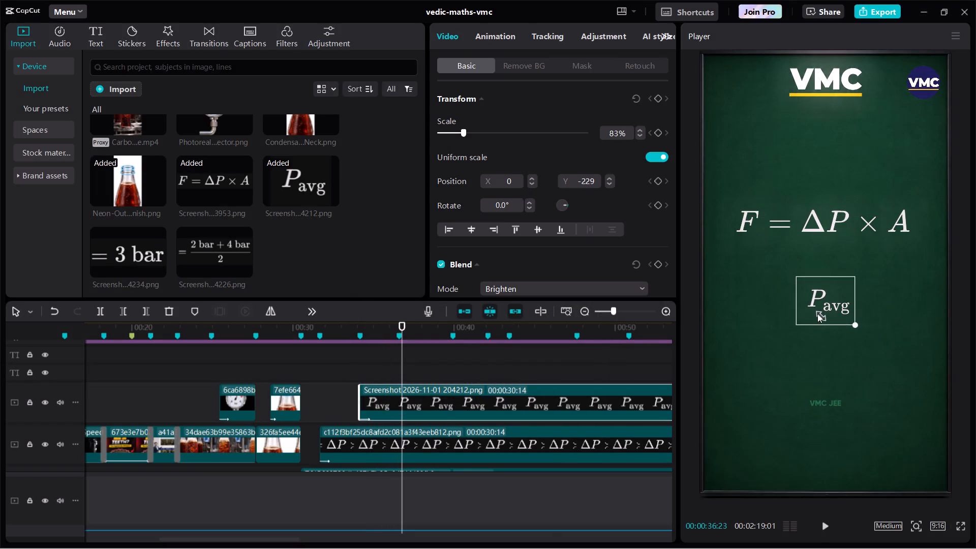
{"action": "left_click_drag", "start_coordinate": [828, 302], "coordinate": [755, 281]}
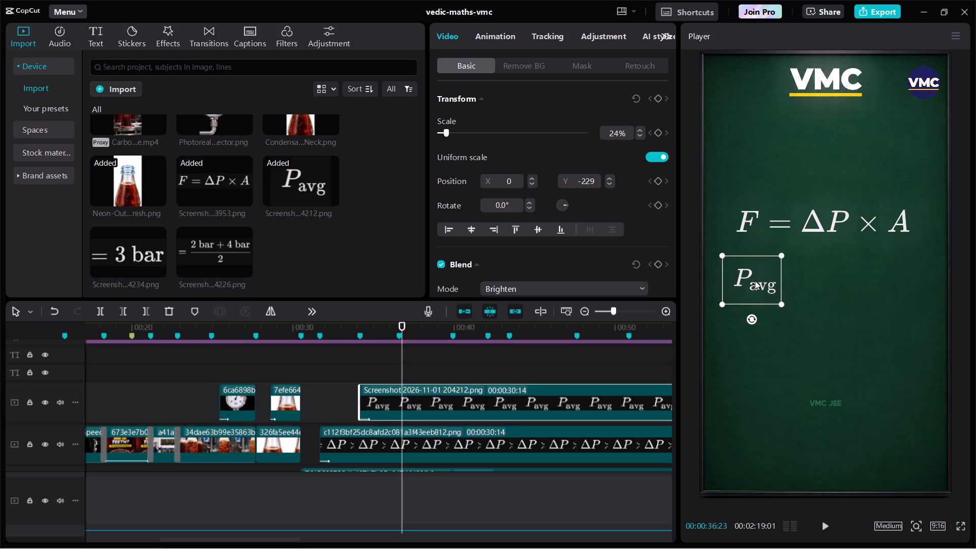
{"action": "left_click_drag", "start_coordinate": [755, 281], "coordinate": [755, 279]}
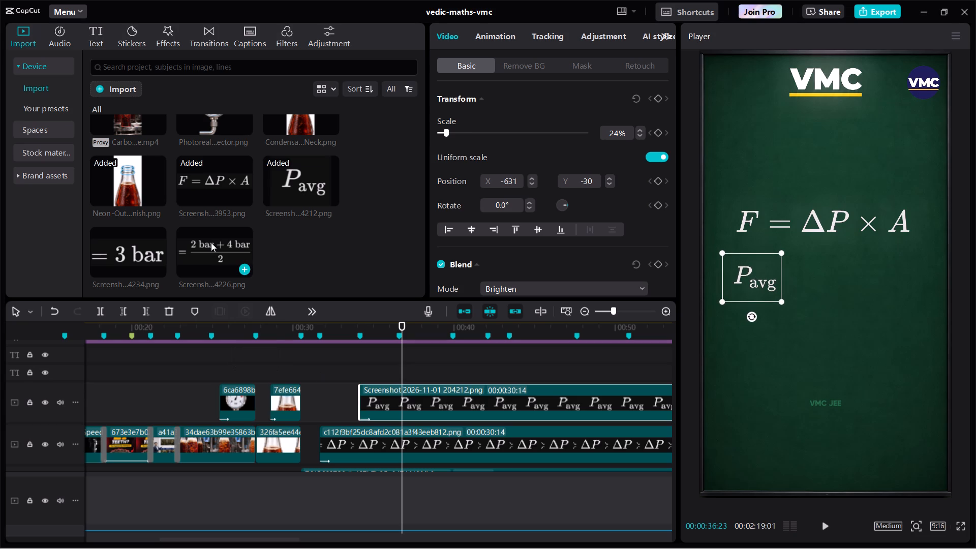
Copy the P_avg clip to 00:00:34:18, replace the copy with the "= (2 bar + 4 bar) / 2" screenshot, and play to 00:00:35:09.
{"action": "key", "text": "ctrl+c"}
{"action": "double_click", "coordinate": [366, 335]}
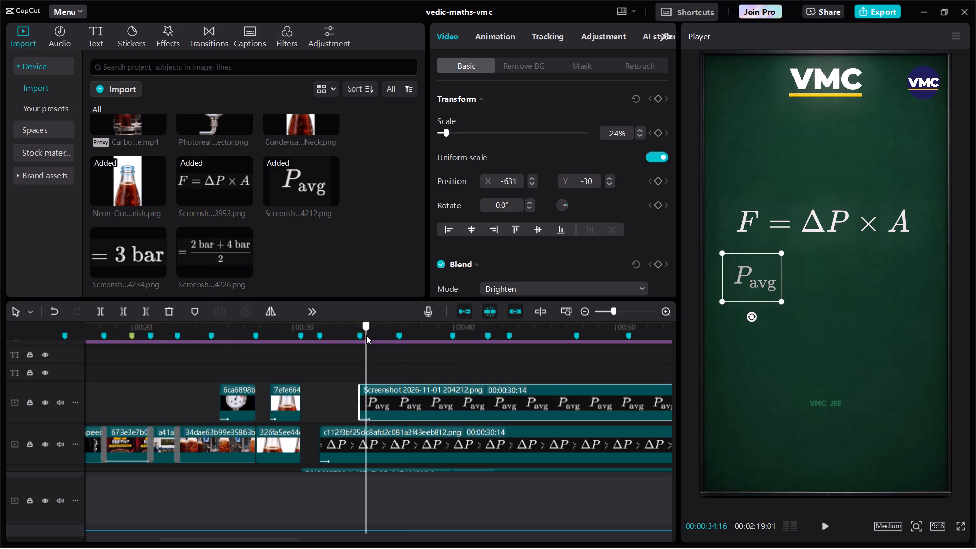
{"action": "left_click", "coordinate": [367, 338]}
{"action": "key", "text": "ctrl+v"}
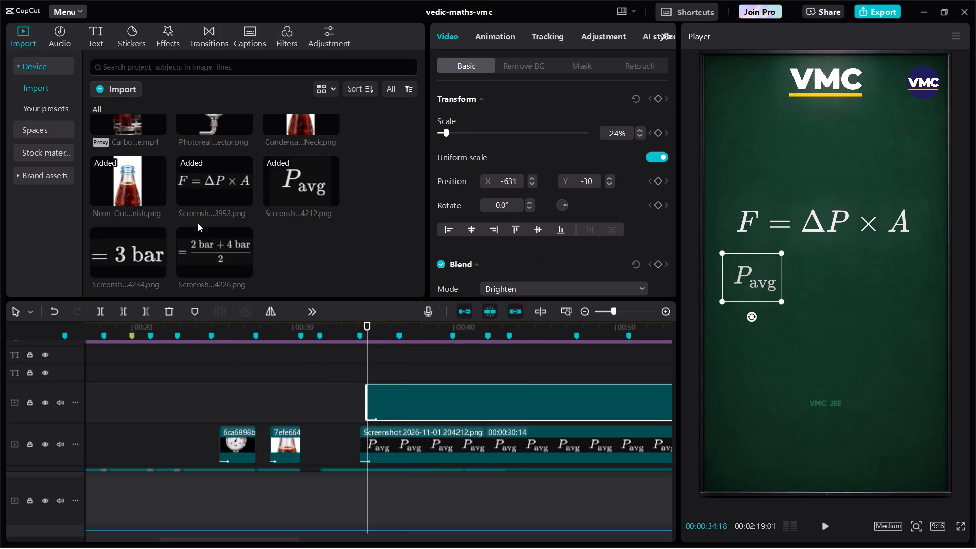
{"action": "left_click_drag", "start_coordinate": [214, 255], "coordinate": [416, 399]}
{"action": "key", "text": "Return"}
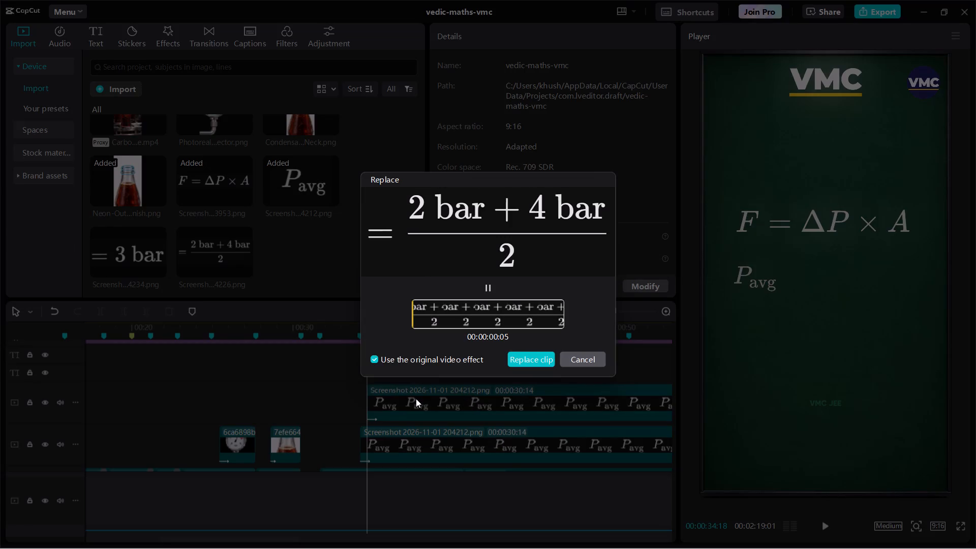
{"action": "key", "text": "space"}
{"action": "key", "text": "space"}
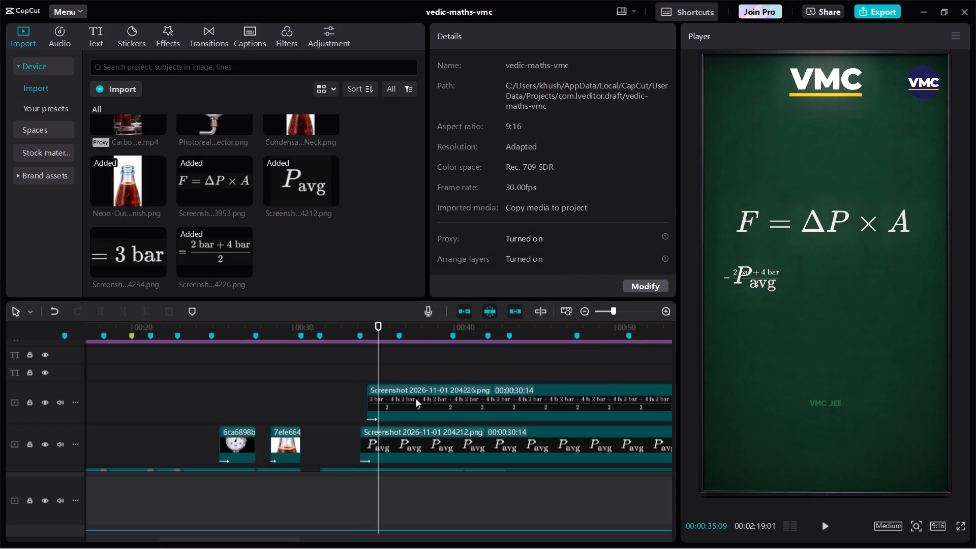
Enlarge the "= (2 bar + 4 bar) / 2" clip to 61% and place it directly beside P_avg.
{"action": "left_click", "coordinate": [400, 404]}
{"action": "left_click_drag", "start_coordinate": [783, 284], "coordinate": [860, 309]}
{"action": "left_click_drag", "start_coordinate": [753, 277], "coordinate": [849, 271]}
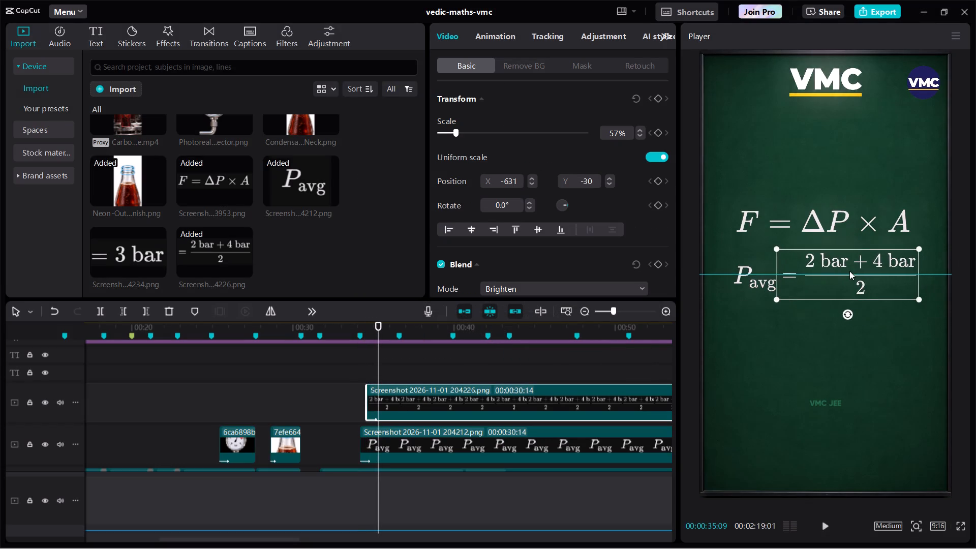
{"action": "left_click_drag", "start_coordinate": [849, 271], "coordinate": [854, 279]}
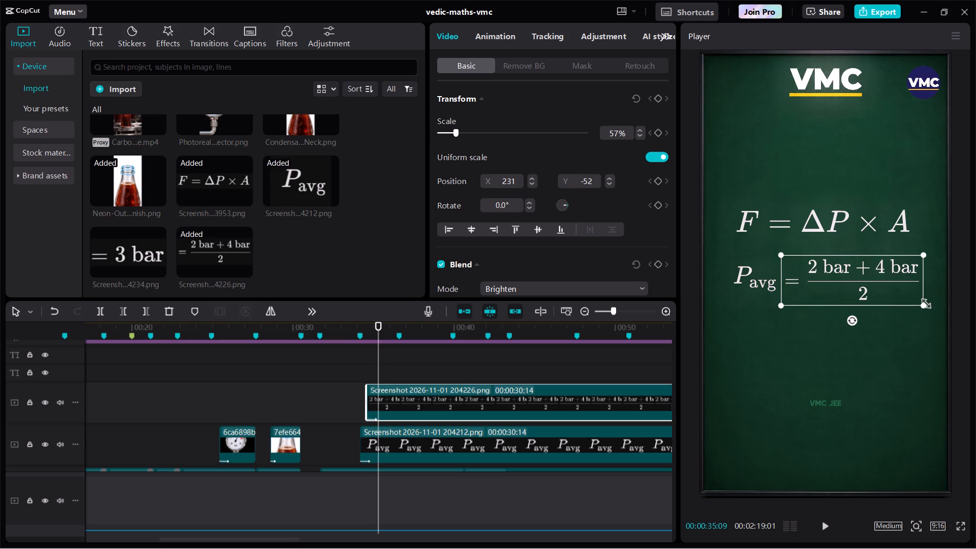
{"action": "left_click_drag", "start_coordinate": [927, 307], "coordinate": [936, 310]}
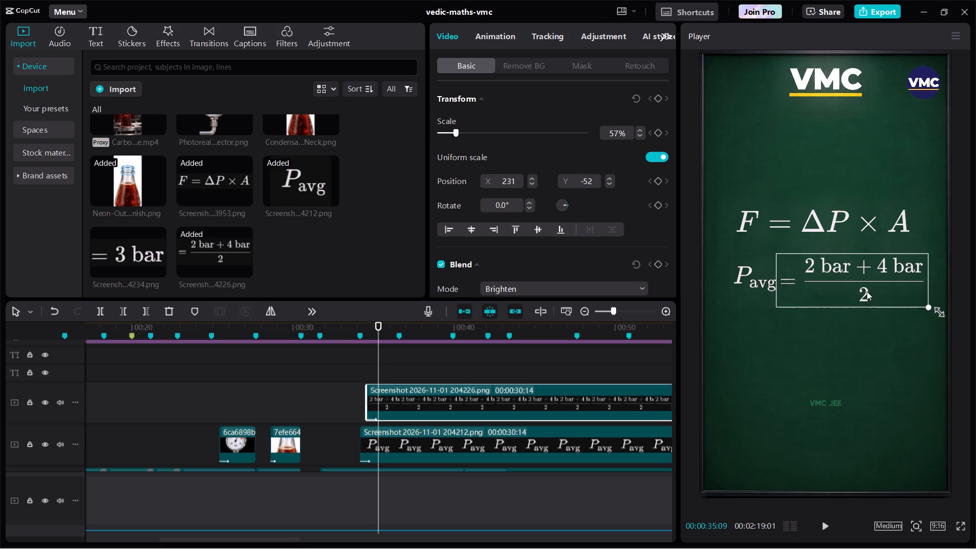
{"action": "left_click_drag", "start_coordinate": [867, 291], "coordinate": [873, 291]}
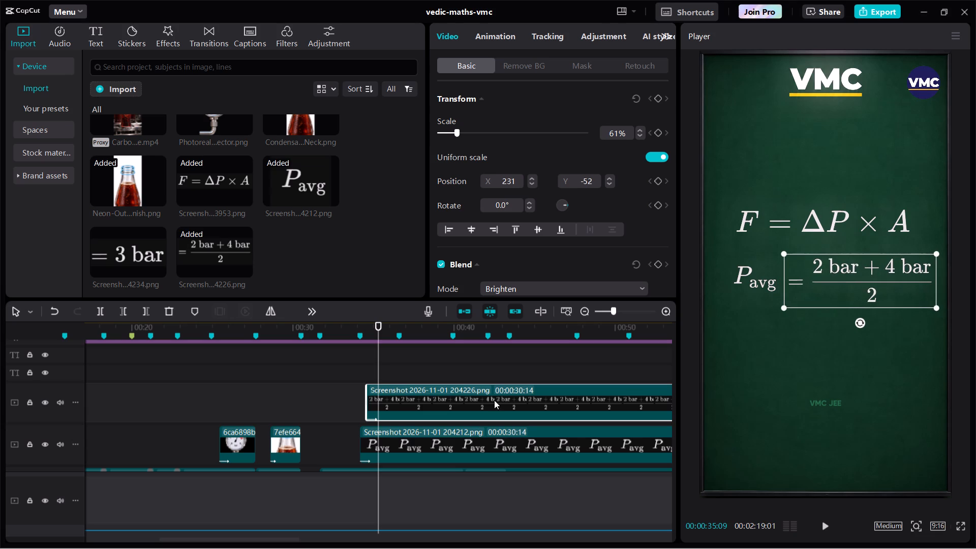
Centre P_avg and its fraction together on the board, bringing the fraction to X 266, Y -30, and play to 00:00:36:00.
{"action": "left_click_drag", "start_coordinate": [353, 409], "coordinate": [397, 451]}
{"action": "left_click_drag", "start_coordinate": [766, 292], "coordinate": [759, 287]}
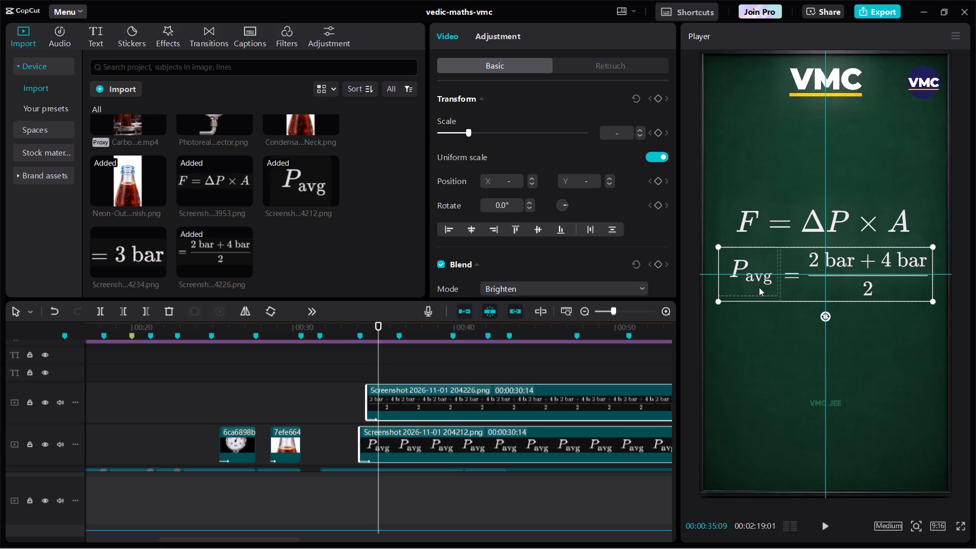
{"action": "left_click_drag", "start_coordinate": [759, 287], "coordinate": [760, 289]}
{"action": "left_click", "coordinate": [350, 391]}
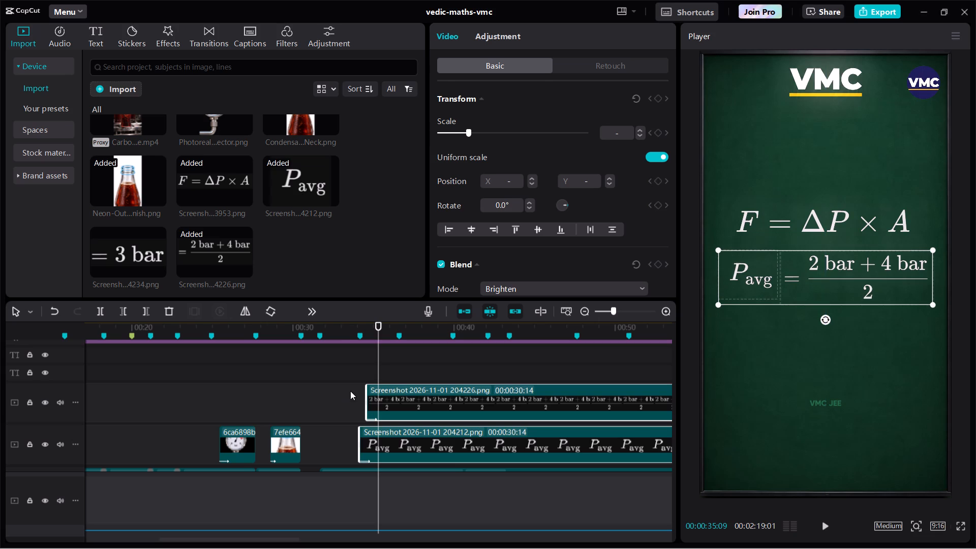
{"action": "key", "text": "space"}
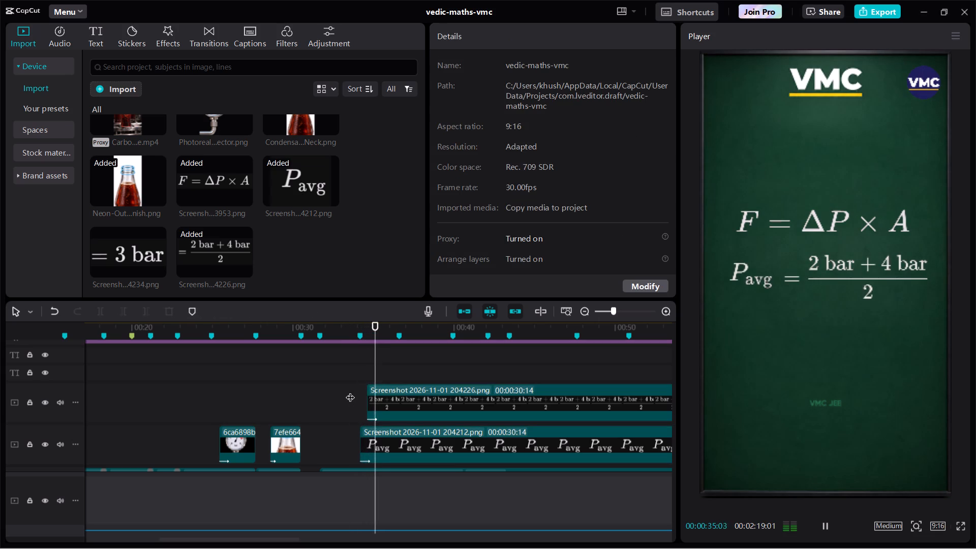
{"action": "key", "text": "space"}
{"action": "key", "text": "space"}
{"action": "key", "text": "space"}
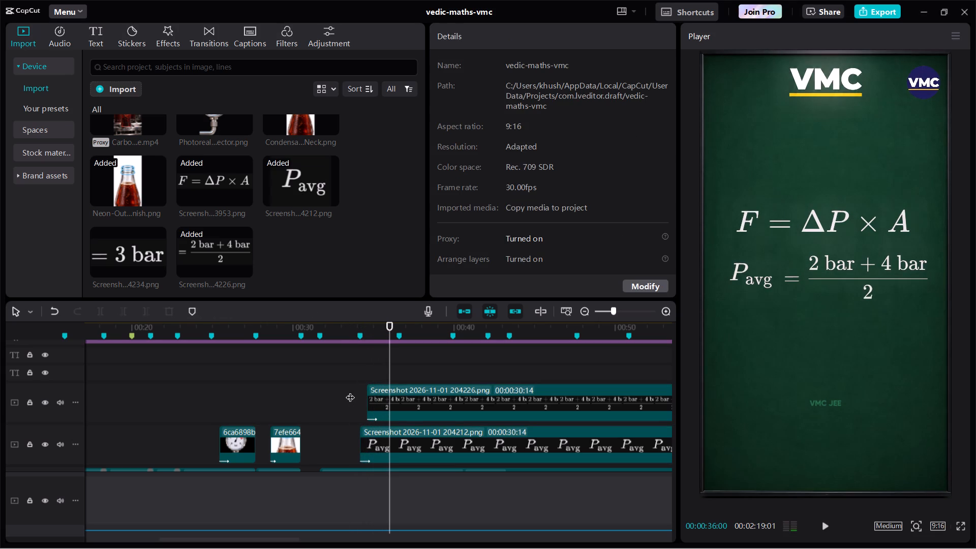
Copy the fraction clip to 00:00:35:16, replace the copy with the "= 3 bar" screenshot, and play to 00:00:36:07.
{"action": "left_click", "coordinate": [362, 395]}
{"action": "left_click", "coordinate": [373, 400]}
{"action": "key", "text": "ctrl+c"}
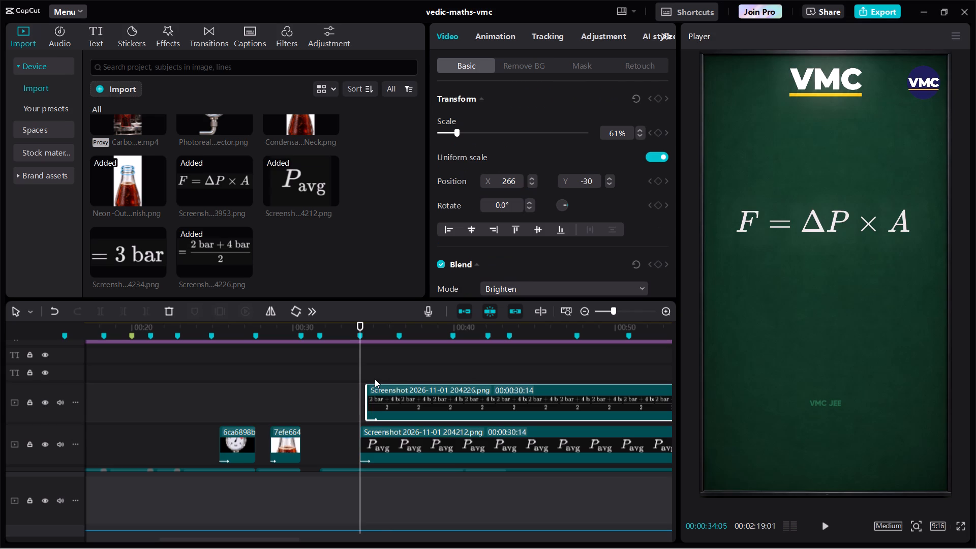
{"action": "left_click", "coordinate": [379, 372]}
{"action": "key", "text": "space"}
{"action": "key", "text": "space"}
{"action": "key", "text": "ctrl+v"}
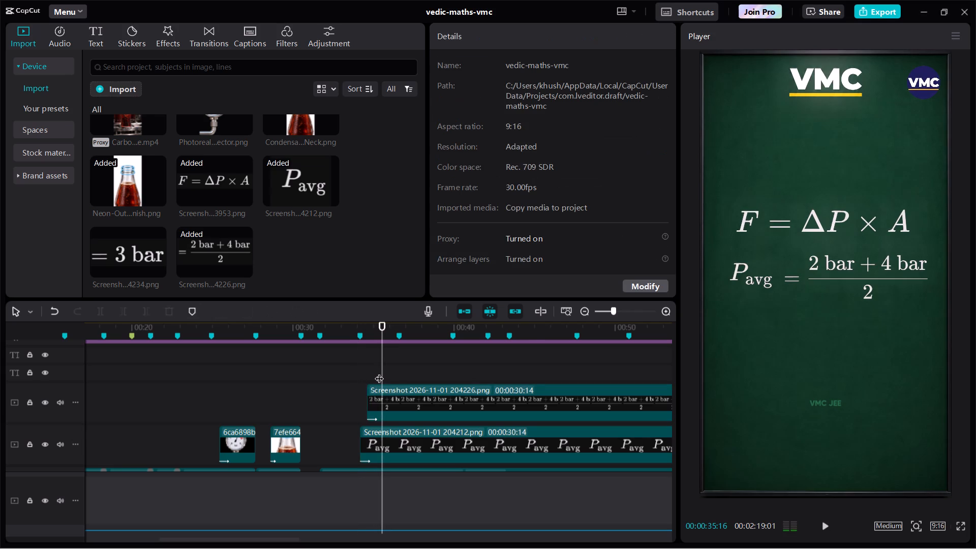
{"action": "left_click_drag", "start_coordinate": [152, 249], "coordinate": [249, 259]}
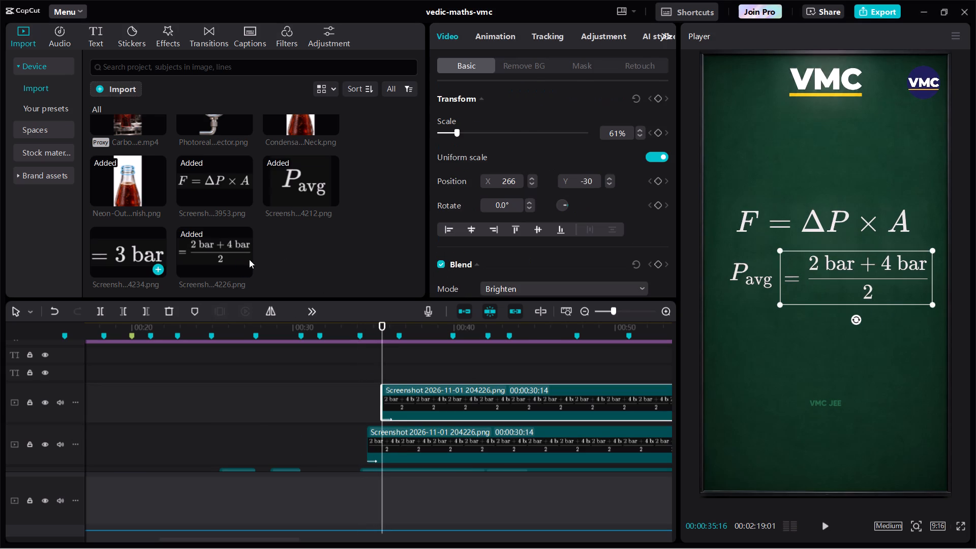
{"action": "left_click_drag", "start_coordinate": [249, 259], "coordinate": [407, 398]}
{"action": "key", "text": "Return"}
{"action": "key", "text": "space"}
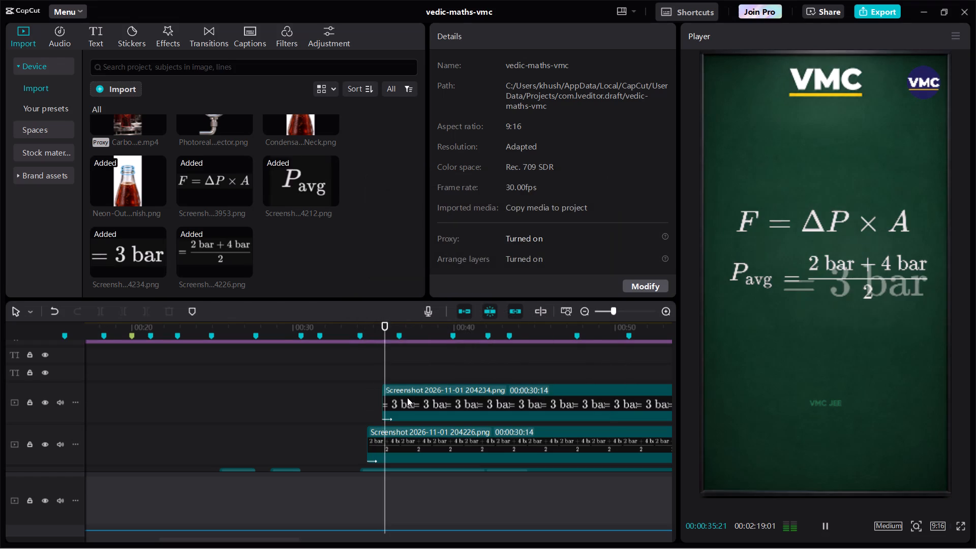
{"action": "key", "text": "space"}
Scale the "= 3 bar" clip to 30%, place it under the fraction at X -49, Y -422, and play back the formula sequence.
{"action": "left_click", "coordinate": [399, 403]}
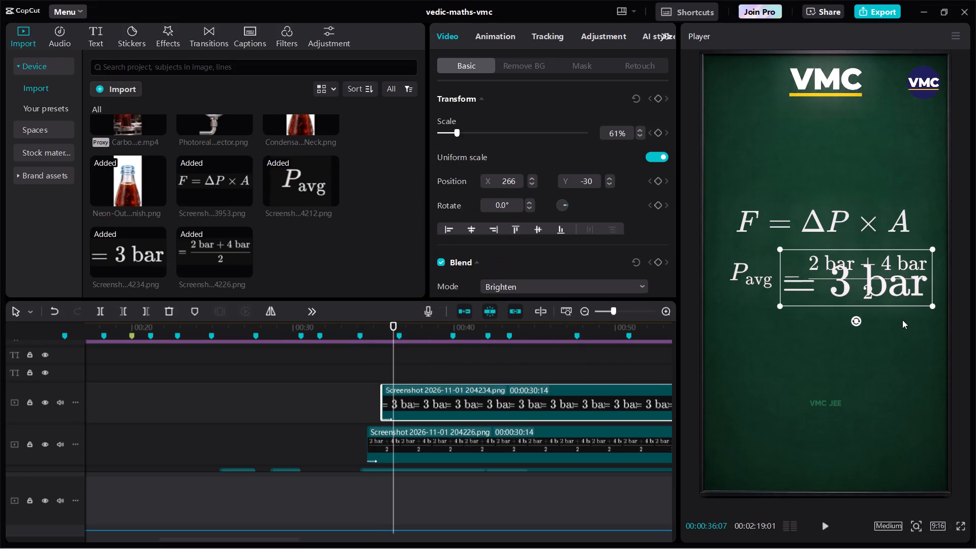
{"action": "left_click_drag", "start_coordinate": [927, 308], "coordinate": [893, 284]}
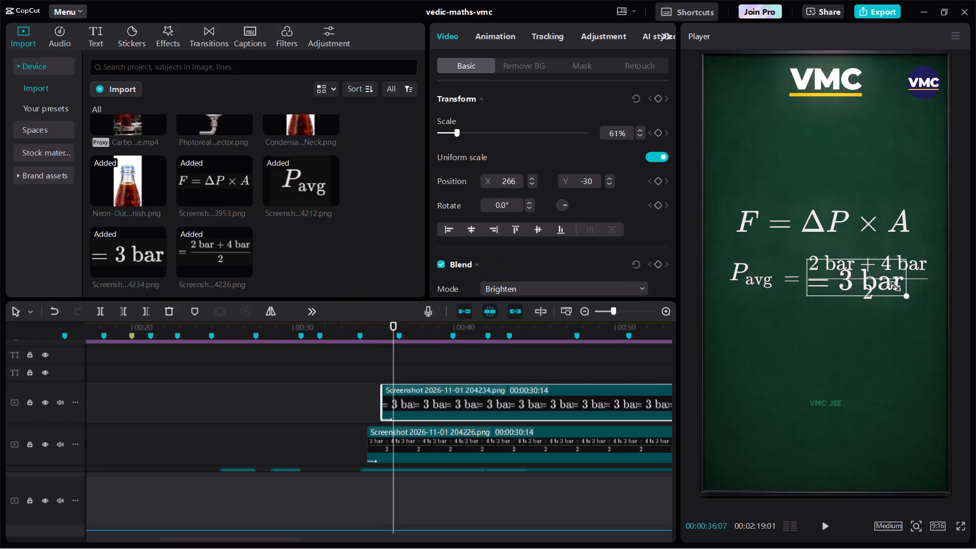
{"action": "left_click_drag", "start_coordinate": [893, 284], "coordinate": [880, 284]}
{"action": "left_click_drag", "start_coordinate": [859, 284], "coordinate": [823, 338]}
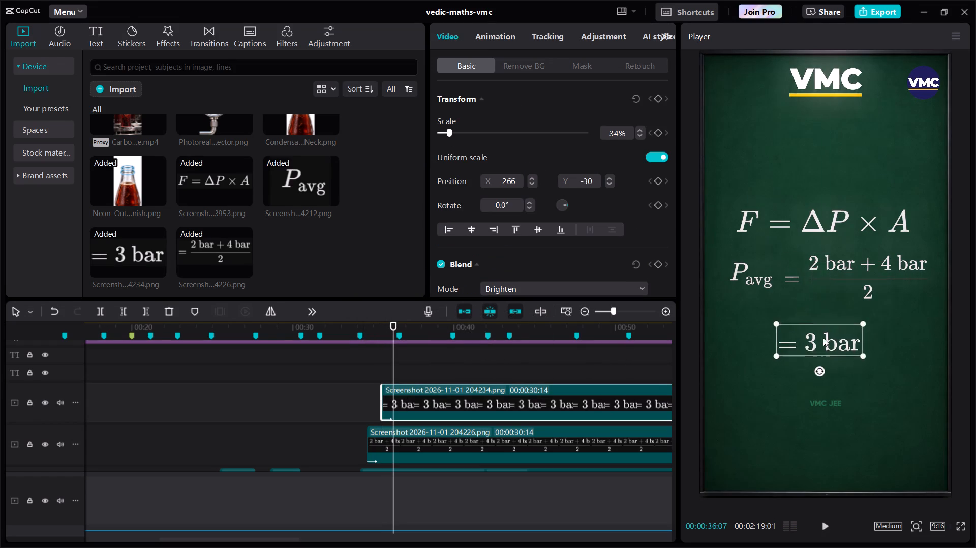
{"action": "left_click_drag", "start_coordinate": [823, 338], "coordinate": [829, 331]}
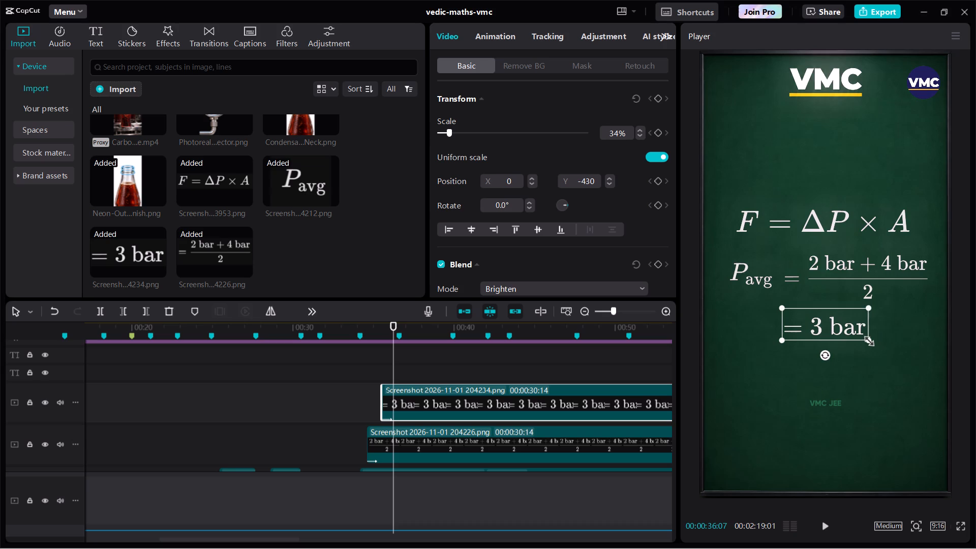
{"action": "left_click_drag", "start_coordinate": [866, 339], "coordinate": [856, 338]}
{"action": "left_click_drag", "start_coordinate": [844, 333], "coordinate": [844, 335]}
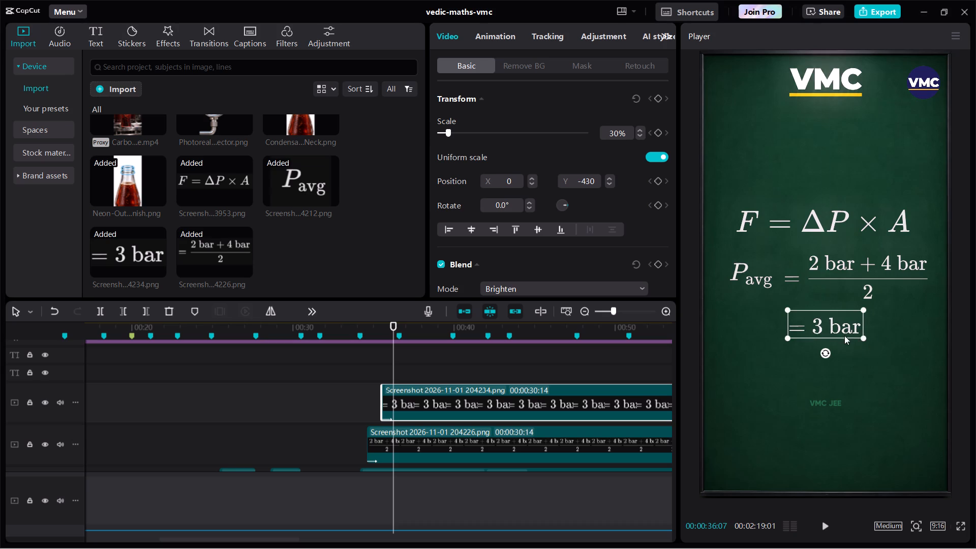
{"action": "left_click_drag", "start_coordinate": [844, 335], "coordinate": [839, 333]}
{"action": "key", "text": "space"}
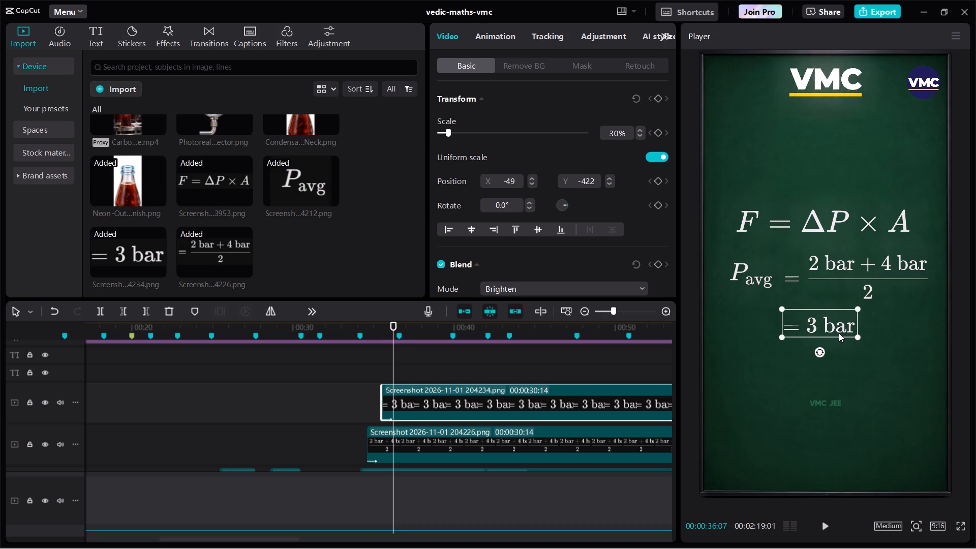
{"action": "left_click", "coordinate": [393, 354]}
{"action": "left_click_drag", "start_coordinate": [393, 354], "coordinate": [325, 377]}
{"action": "key", "text": "space"}
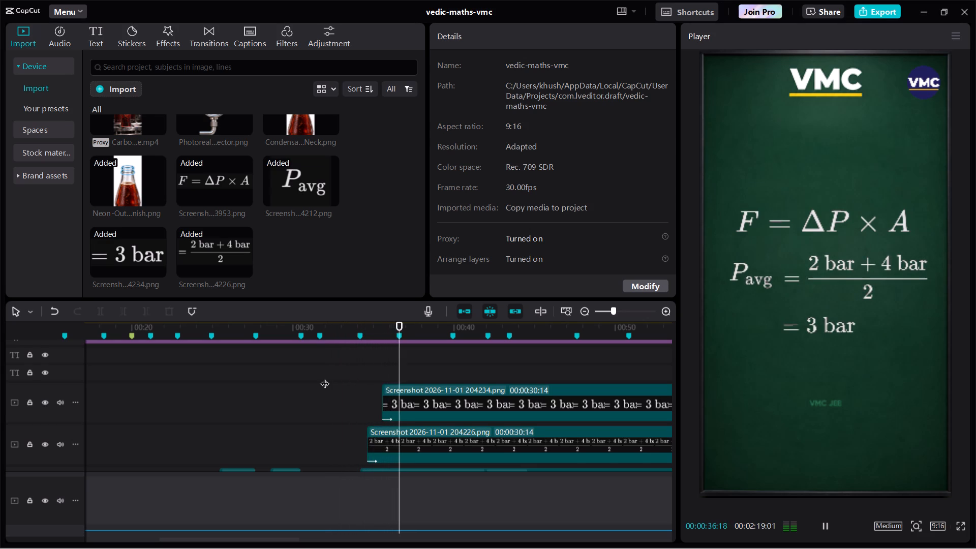
Move all four formula clips up the board together, bringing "= 3 bar" to Y 335, and play from 00:00:30:15.
{"action": "scroll", "coordinate": [331, 399], "scroll_direction": "down", "scroll_amount": 1}
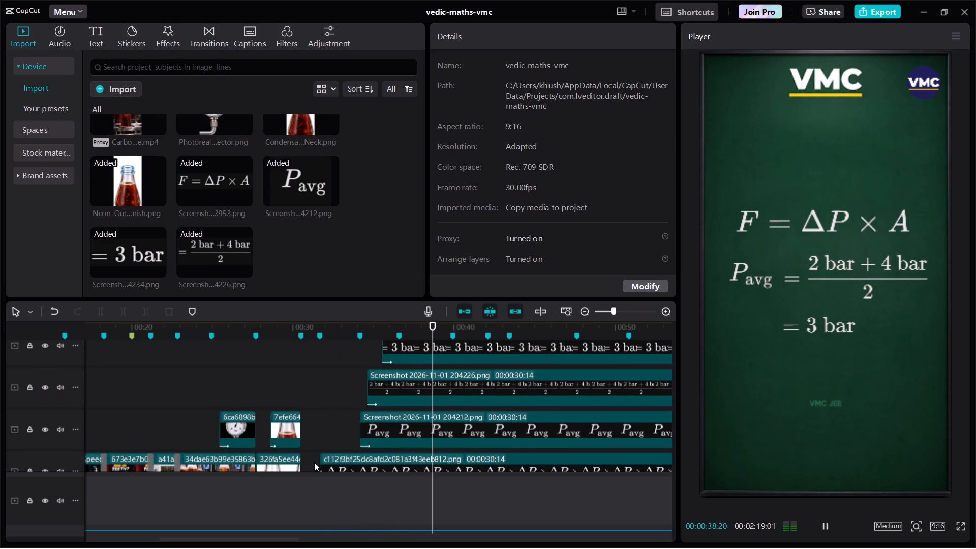
{"action": "left_click_drag", "start_coordinate": [314, 462], "coordinate": [459, 353]}
{"action": "key", "text": "space"}
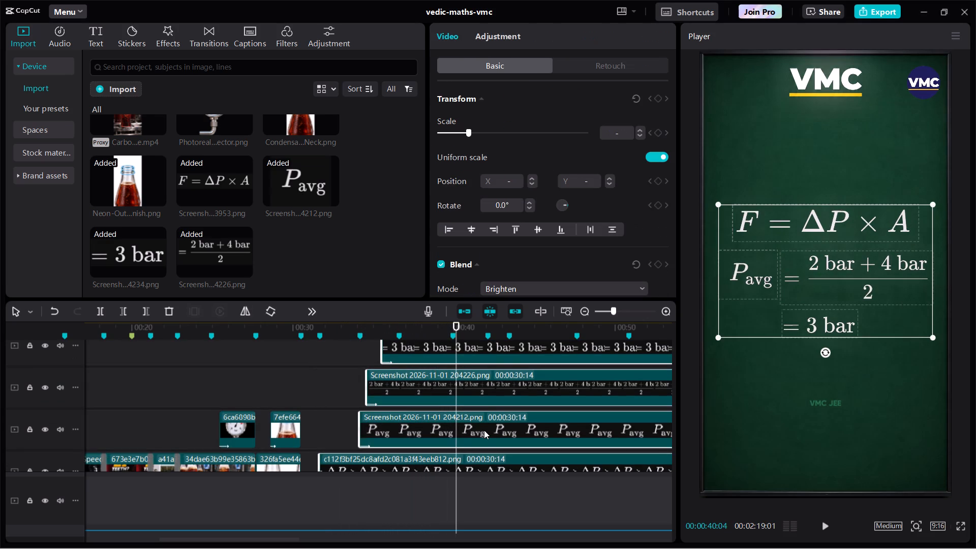
{"action": "left_click_drag", "start_coordinate": [916, 225], "coordinate": [914, 137]}
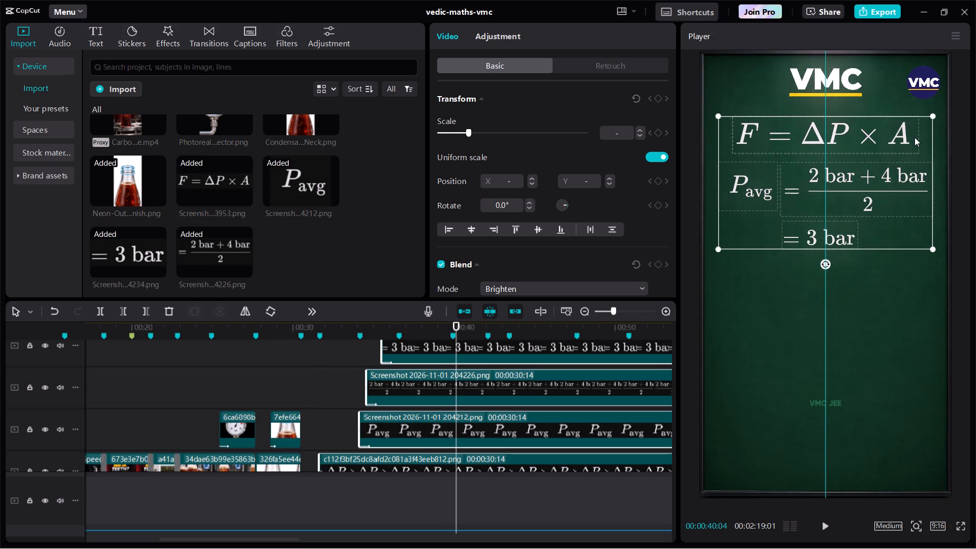
{"action": "double_click", "coordinate": [297, 392]}
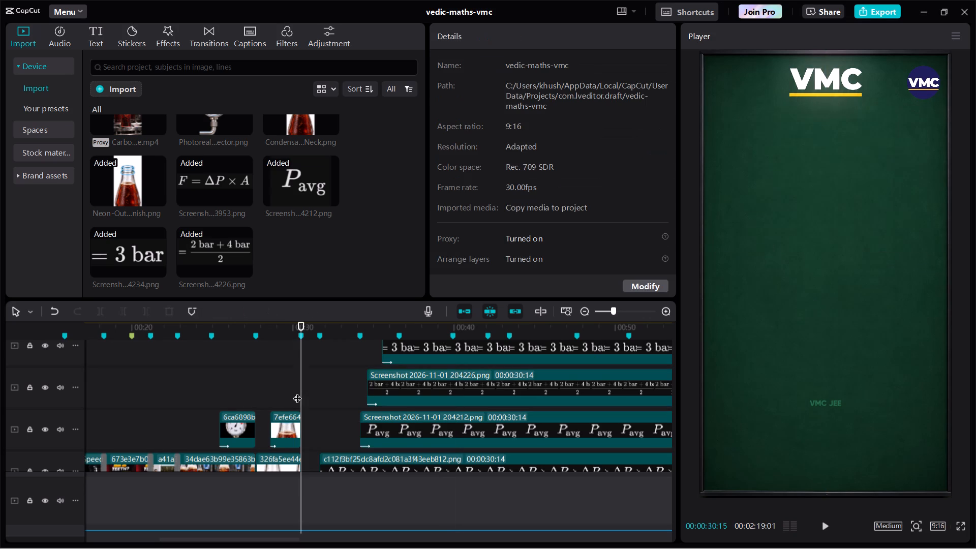
{"action": "key", "text": "space"}
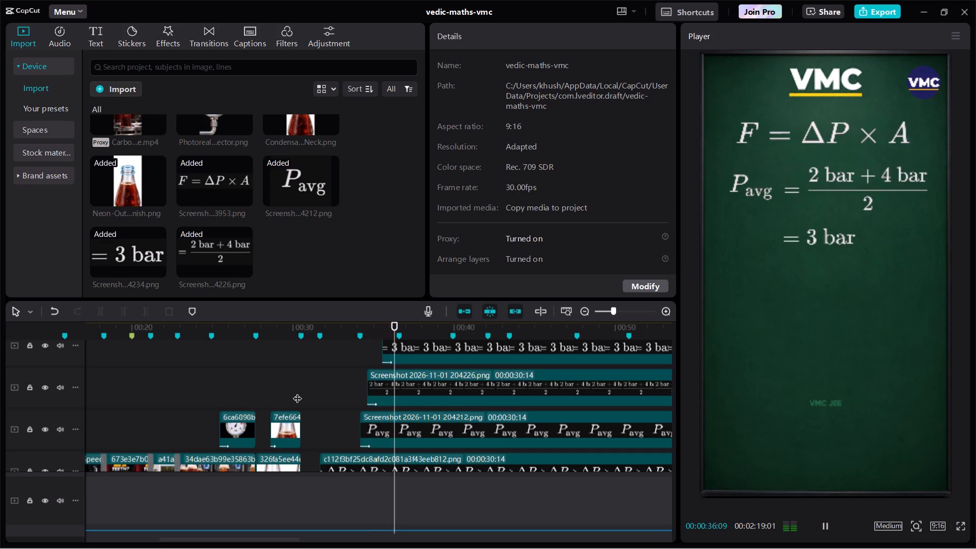
{"action": "key", "text": "space"}
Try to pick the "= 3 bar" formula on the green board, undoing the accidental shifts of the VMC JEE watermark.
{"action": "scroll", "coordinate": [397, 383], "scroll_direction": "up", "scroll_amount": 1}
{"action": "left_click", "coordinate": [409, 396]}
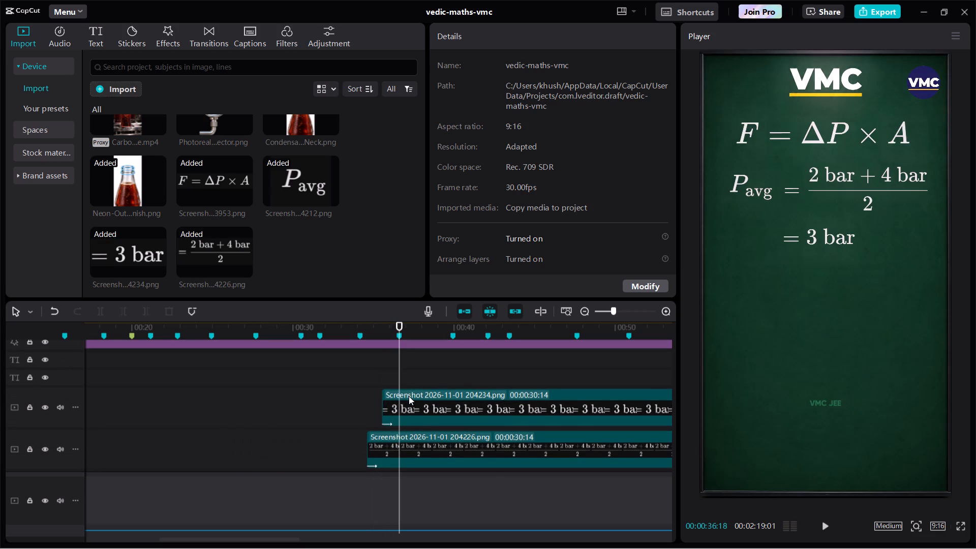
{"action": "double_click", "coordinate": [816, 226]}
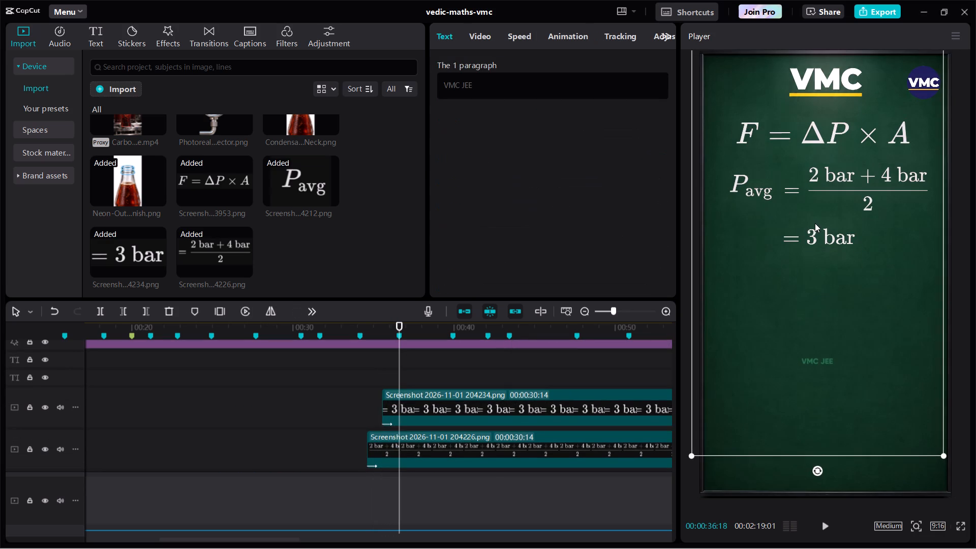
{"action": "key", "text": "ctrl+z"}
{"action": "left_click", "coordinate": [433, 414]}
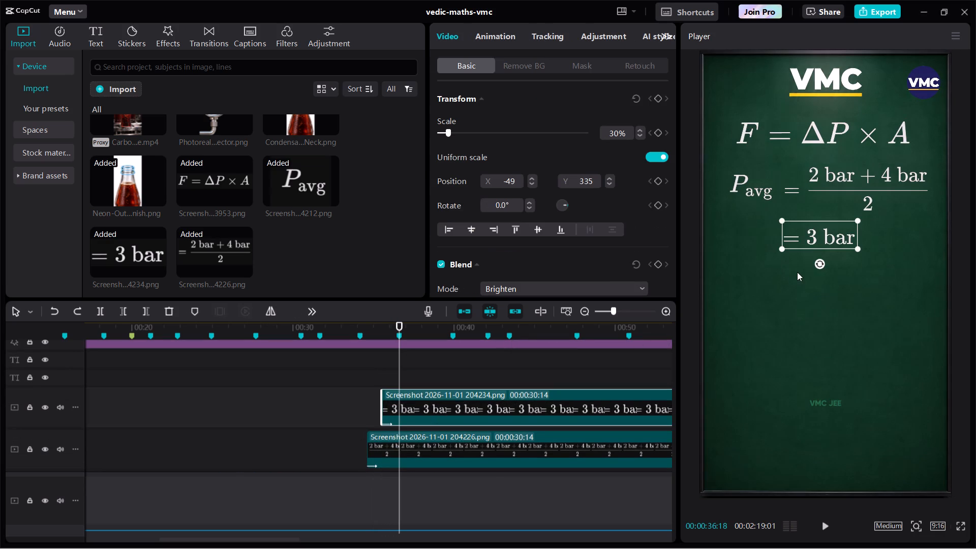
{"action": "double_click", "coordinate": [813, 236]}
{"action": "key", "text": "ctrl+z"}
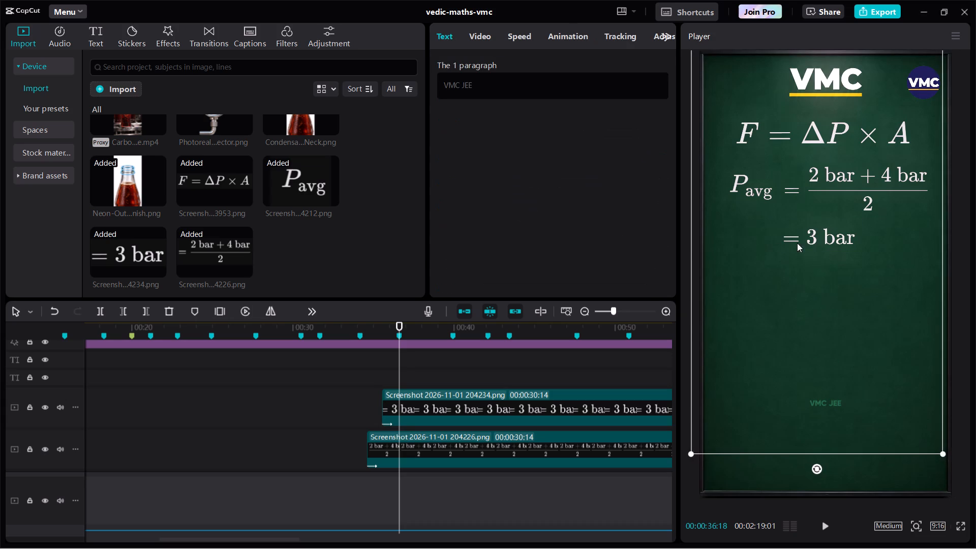
Nudge the "= 3 bar" formula up under the fraction to X -52, Y 367 at 30% scale, and play to 00:00:37:07.
{"action": "left_click", "coordinate": [465, 413]}
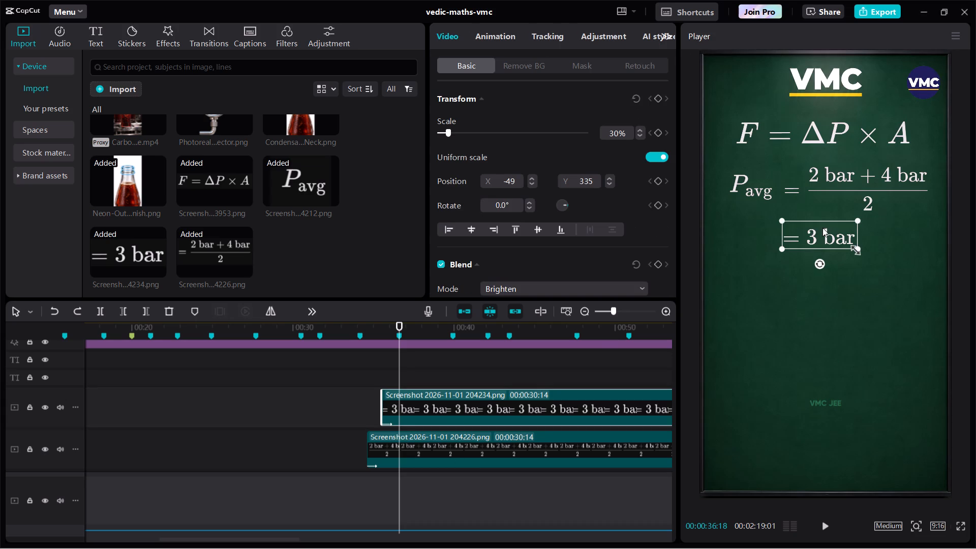
{"action": "left_click", "coordinate": [820, 228]}
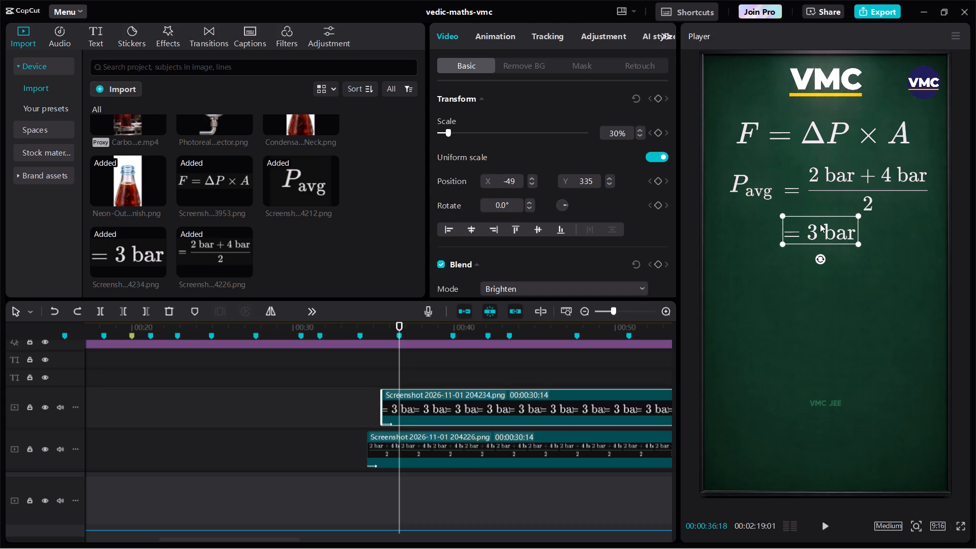
{"action": "scroll", "coordinate": [821, 224], "scroll_direction": "up", "scroll_amount": 5, "text": "ctrl"}
{"action": "scroll", "coordinate": [821, 224], "scroll_direction": "up", "scroll_amount": 1}
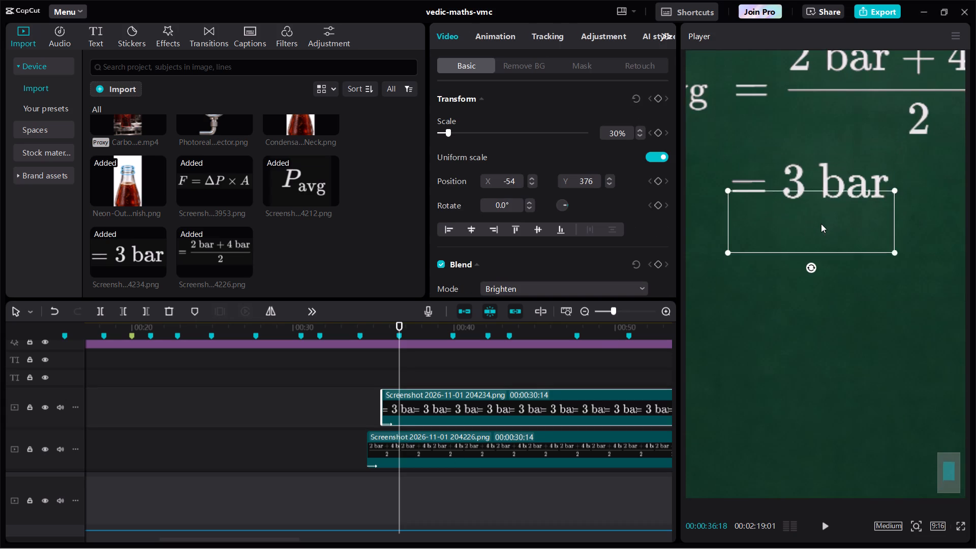
{"action": "scroll", "coordinate": [821, 224], "scroll_direction": "up", "scroll_amount": 1}
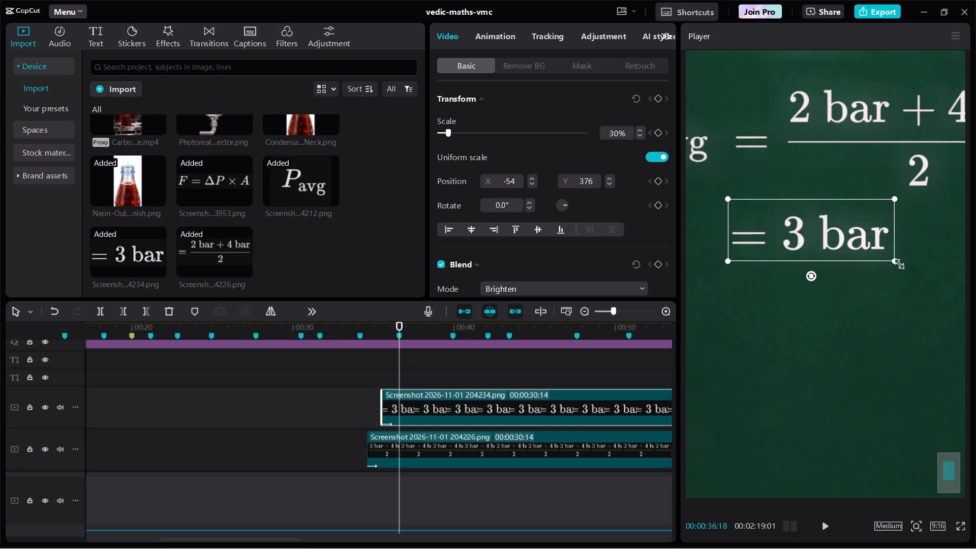
{"action": "left_click_drag", "start_coordinate": [896, 262], "coordinate": [887, 257]}
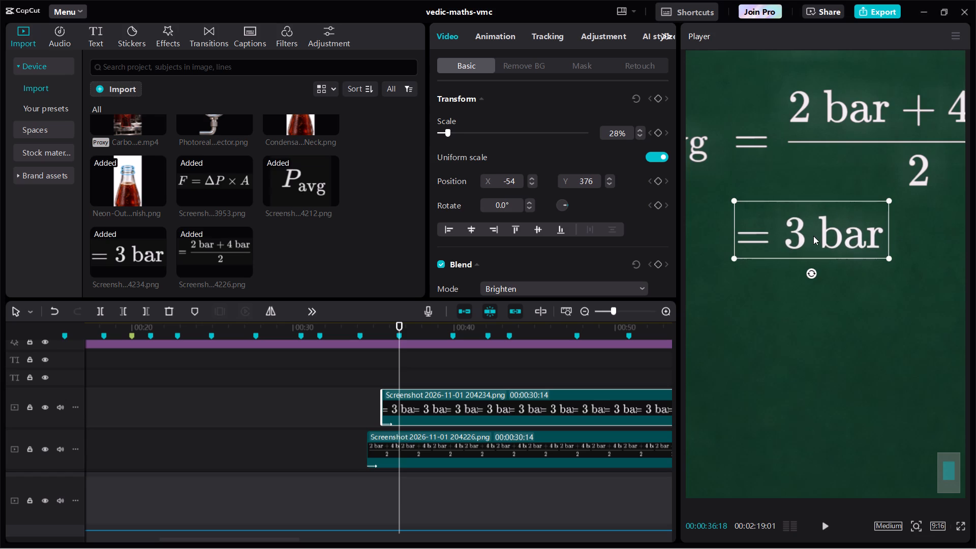
{"action": "left_click", "coordinate": [813, 236]}
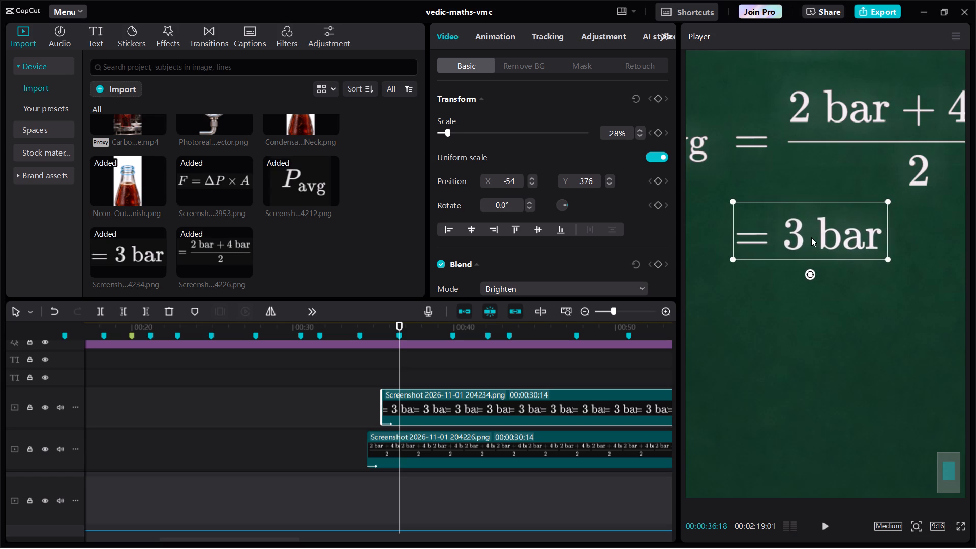
{"action": "left_click_drag", "start_coordinate": [888, 263], "coordinate": [895, 270]}
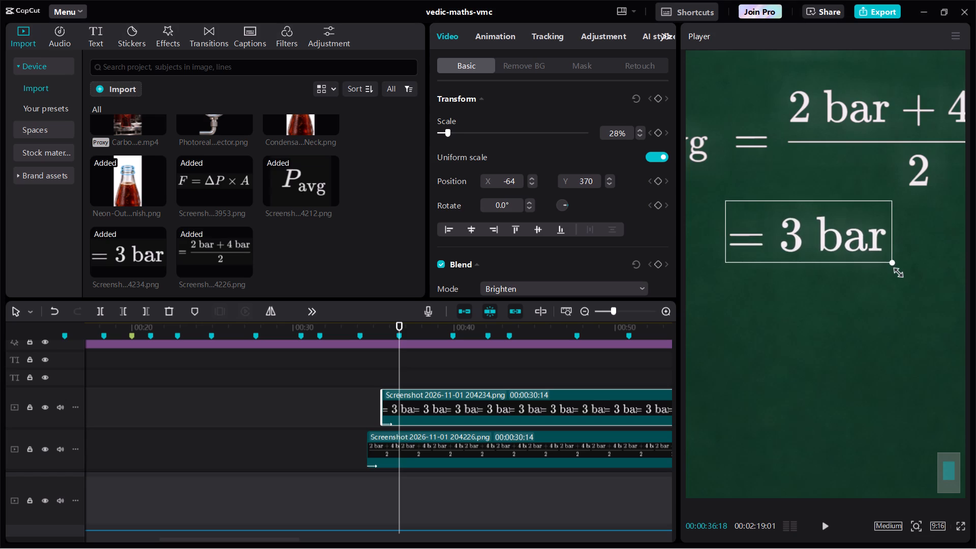
{"action": "left_click_drag", "start_coordinate": [895, 270], "coordinate": [895, 269]}
{"action": "left_click_drag", "start_coordinate": [769, 239], "coordinate": [774, 239]}
{"action": "scroll", "coordinate": [774, 239], "scroll_direction": "down", "scroll_amount": 6, "text": "ctrl"}
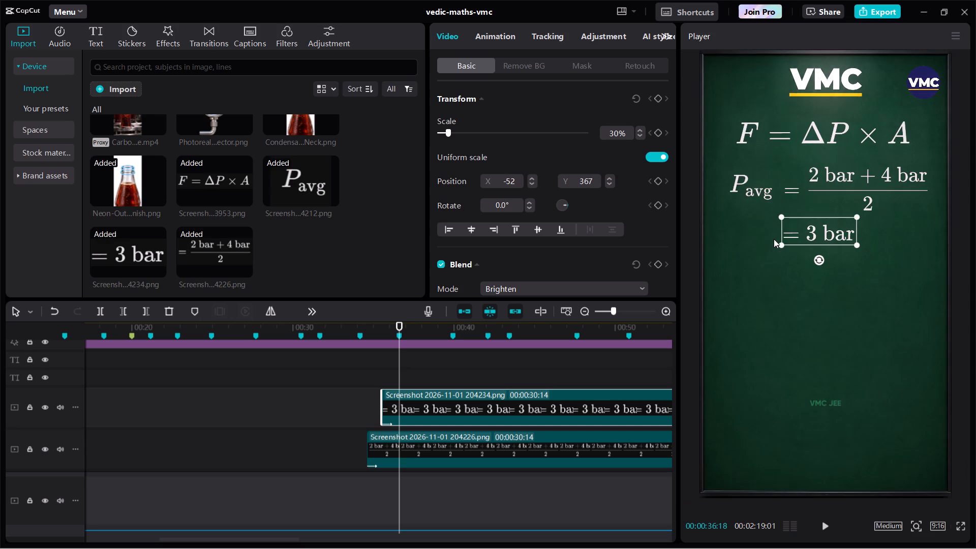
{"action": "left_click", "coordinate": [366, 395]}
{"action": "left_click_drag", "start_coordinate": [366, 395], "coordinate": [371, 399]}
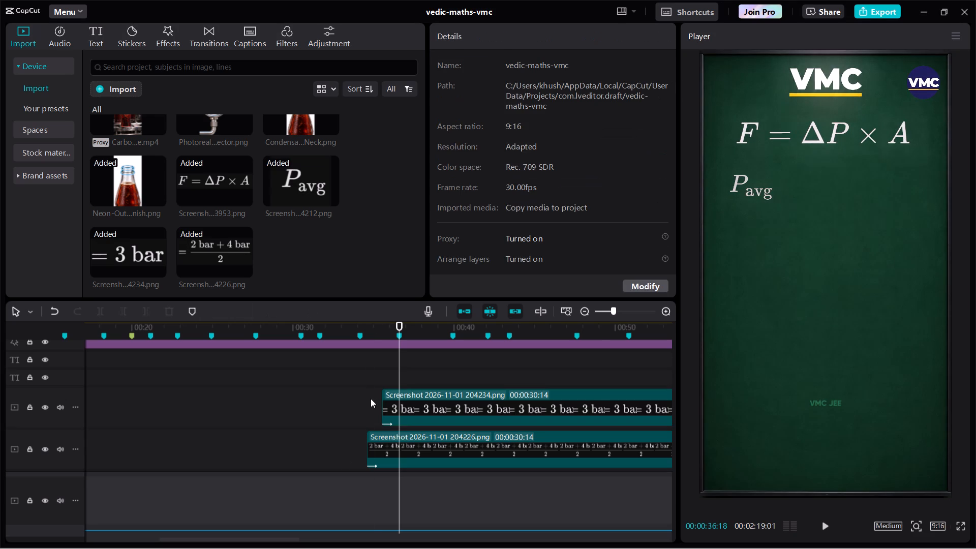
{"action": "left_click_drag", "start_coordinate": [371, 399], "coordinate": [373, 400]}
{"action": "key", "text": "space"}
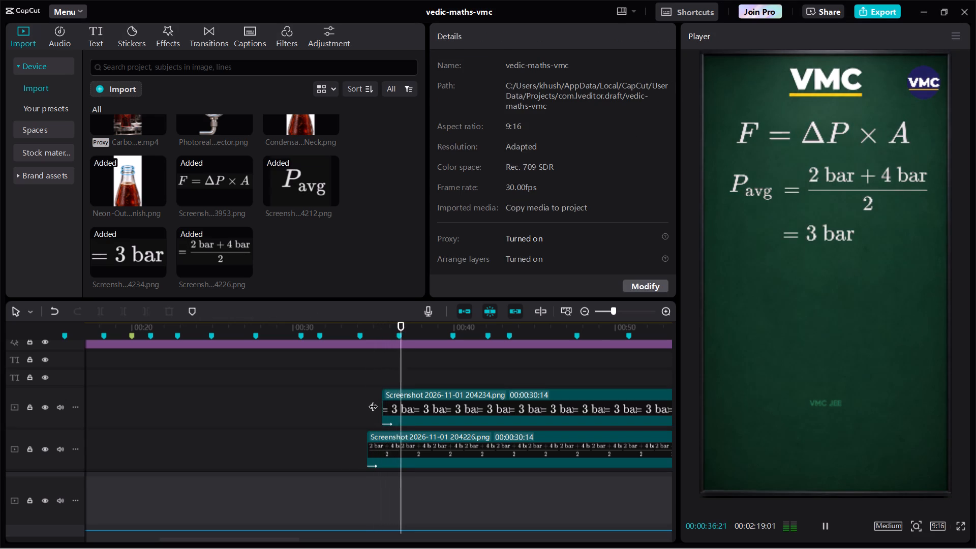
{"action": "key", "text": "space"}
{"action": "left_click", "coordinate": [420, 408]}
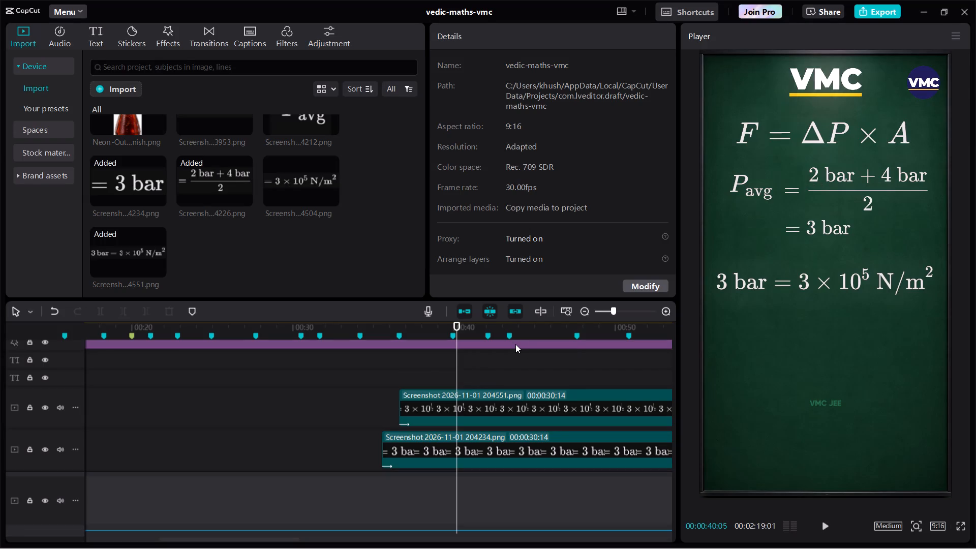
{"action": "left_click", "coordinate": [424, 366]}
{"action": "left_click_drag", "start_coordinate": [424, 366], "coordinate": [409, 372]}
{"action": "key", "text": "space"}
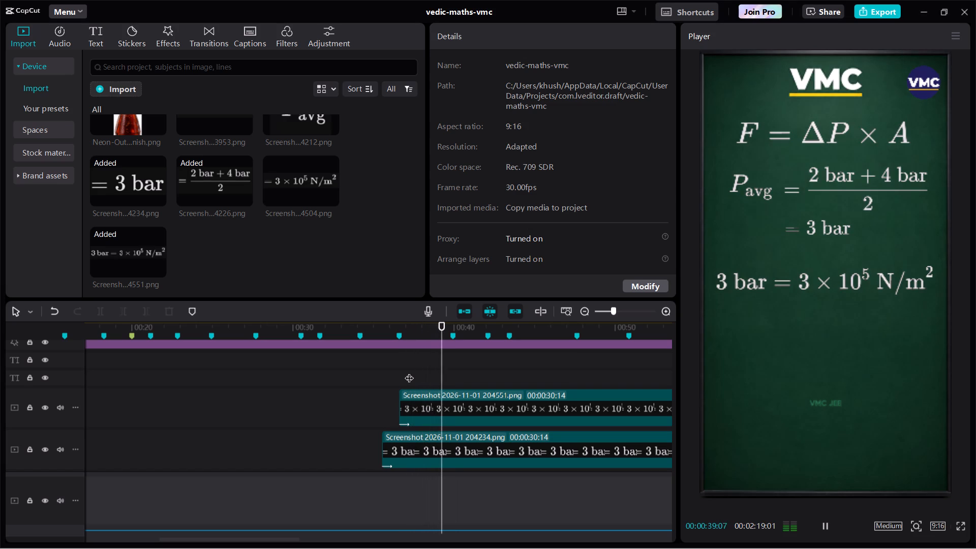
{"action": "key", "text": "space"}
{"action": "key", "text": "space"}
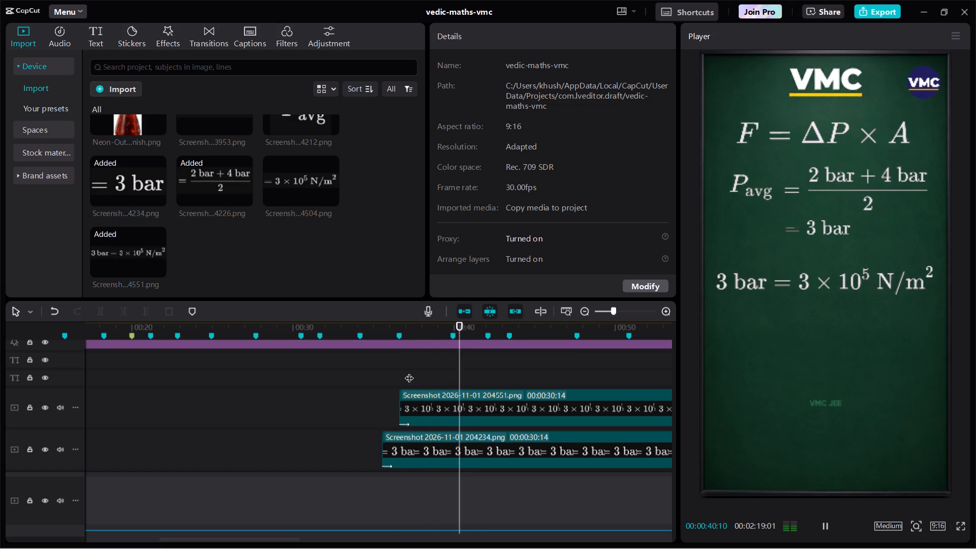
{"action": "key", "text": "space"}
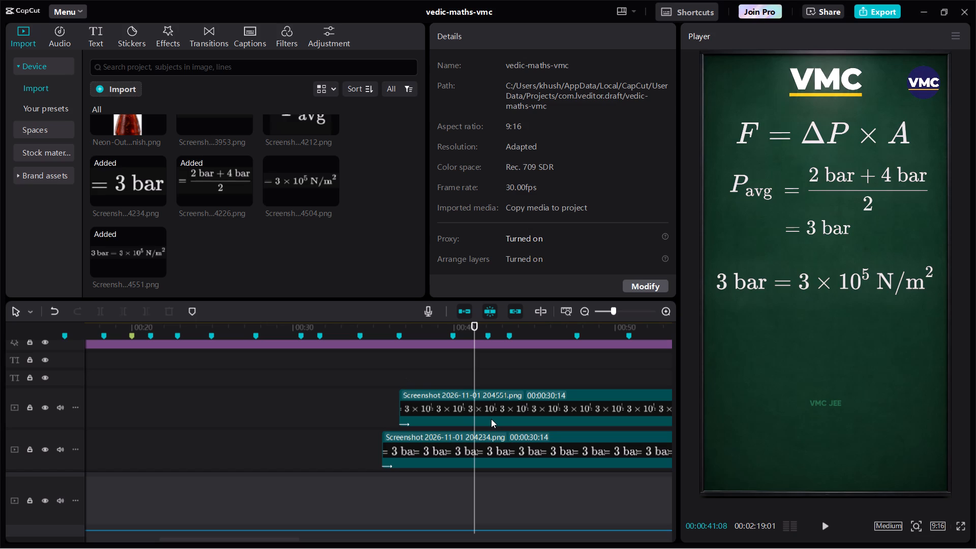
{"action": "left_click", "coordinate": [457, 410]}
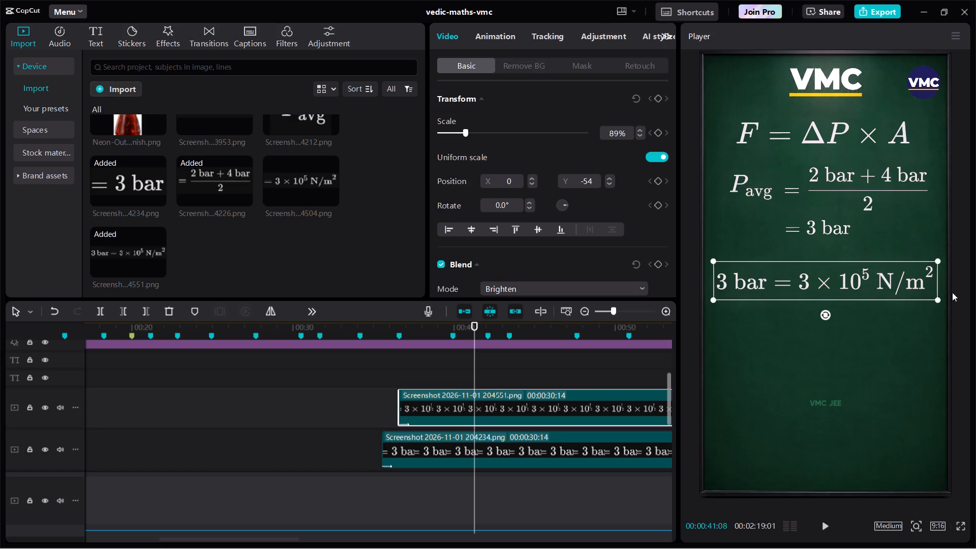
{"action": "left_click_drag", "start_coordinate": [935, 299], "coordinate": [906, 280]}
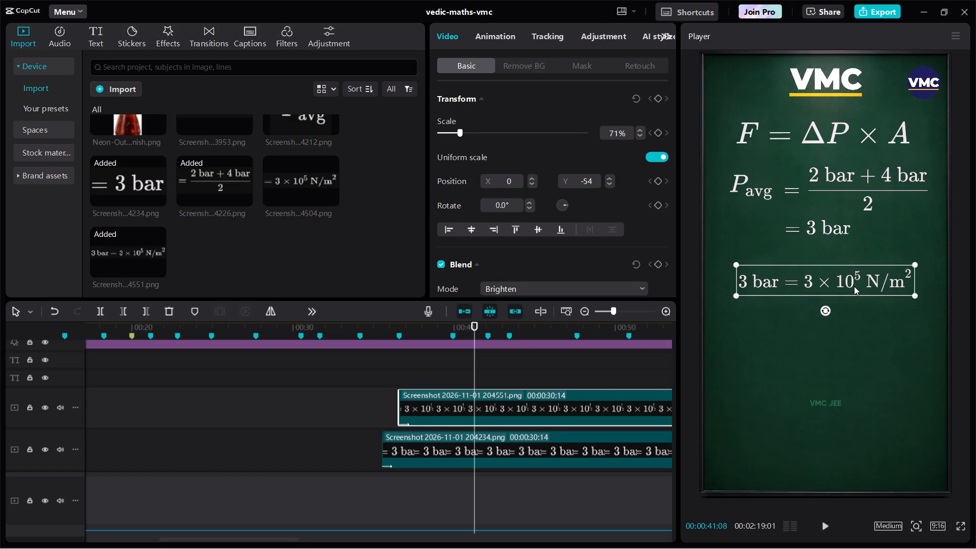
{"action": "left_click_drag", "start_coordinate": [854, 286], "coordinate": [857, 274]}
Shrink the P avg, "(2 bar + 4 bar)/2" and "= 3 bar" formulas together slightly and nudge the group up a little.
{"action": "scroll", "coordinate": [522, 359], "scroll_direction": "down", "scroll_amount": 1}
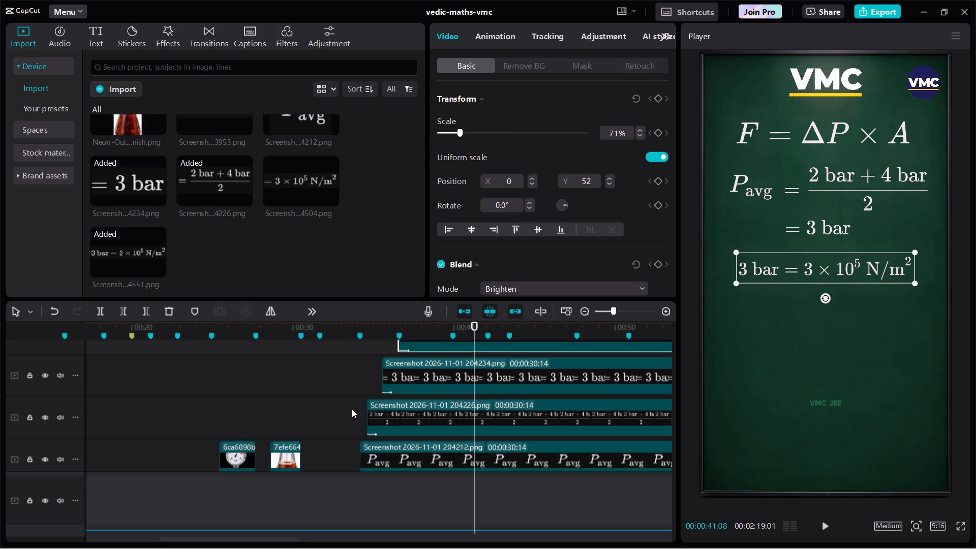
{"action": "left_click_drag", "start_coordinate": [352, 409], "coordinate": [470, 383]}
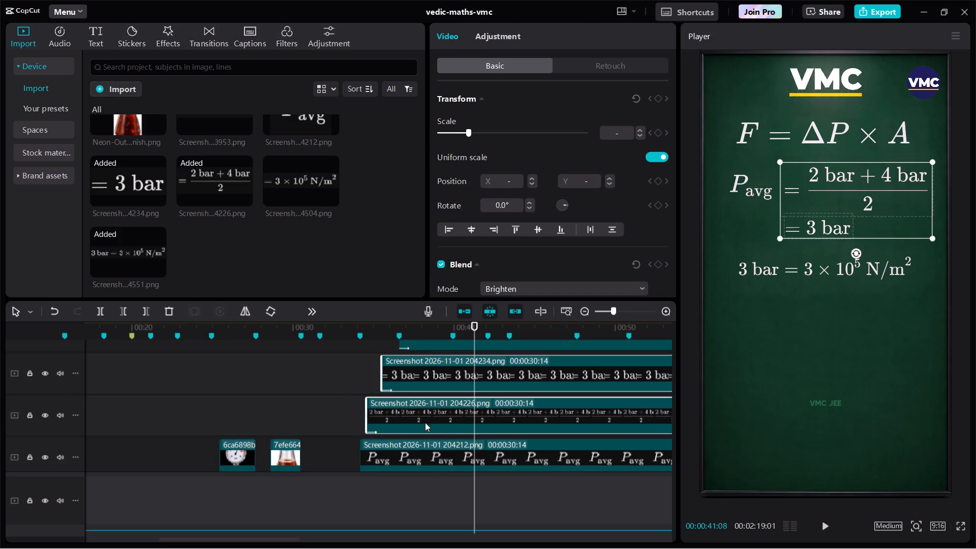
{"action": "left_click", "coordinate": [408, 461], "text": "ctrl"}
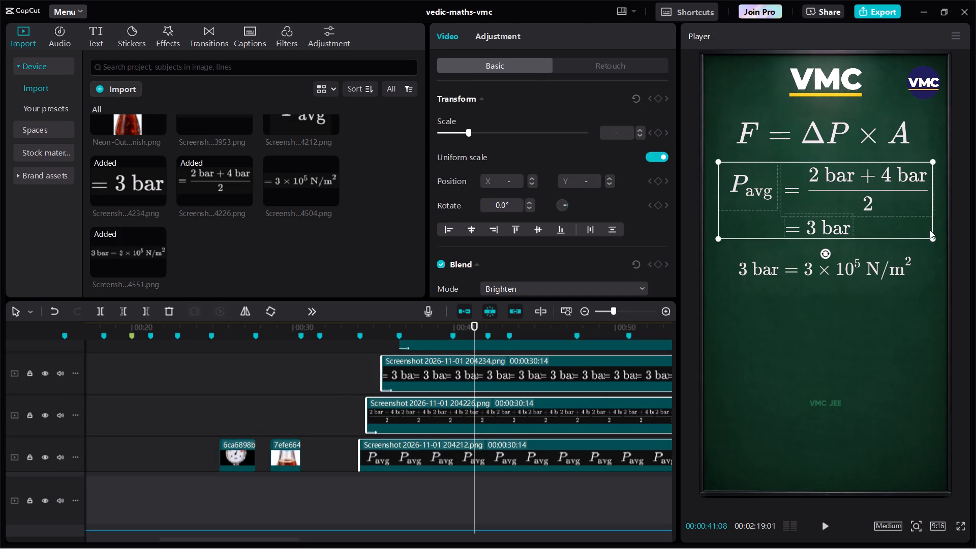
{"action": "left_click_drag", "start_coordinate": [930, 243], "coordinate": [914, 231]}
{"action": "left_click", "coordinate": [831, 204]}
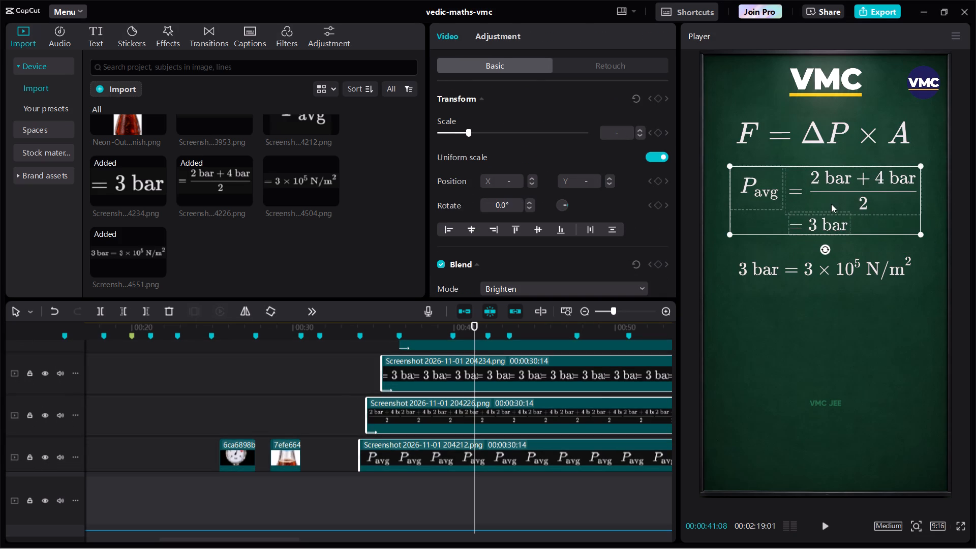
Lower the "F = ΔP × A" formula slightly to X 0, Y 1160.
{"action": "scroll", "coordinate": [494, 416], "scroll_direction": "down", "scroll_amount": 1}
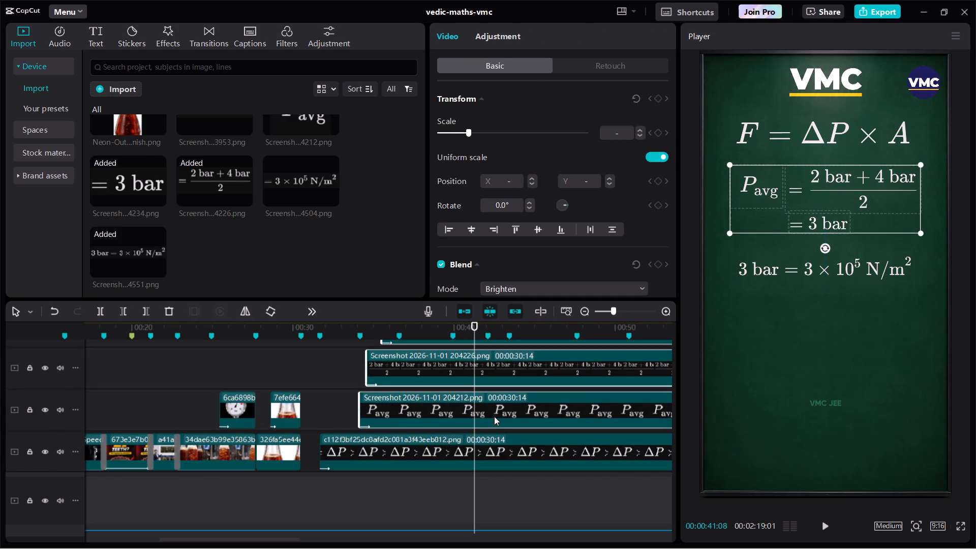
{"action": "left_click", "coordinate": [464, 415]}
{"action": "left_click", "coordinate": [466, 457]}
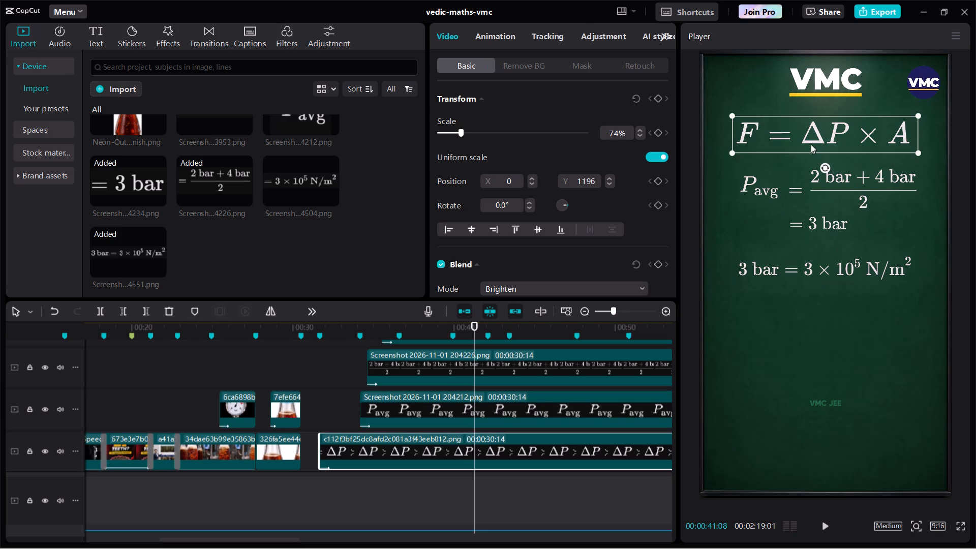
{"action": "left_click", "coordinate": [805, 142]}
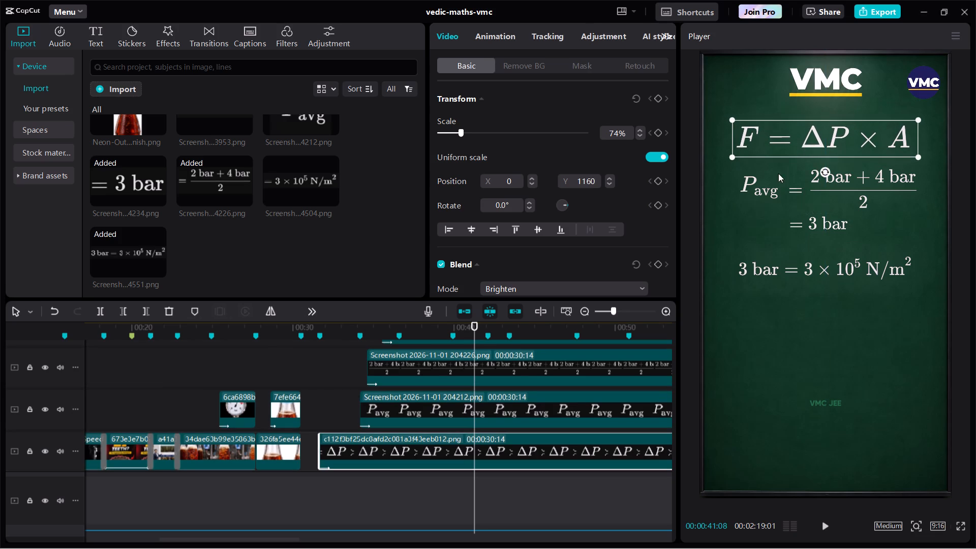
Play back the formula section up to 00:00:40:14 to check the adjusted layout and find where the next formula starts.
{"action": "left_click", "coordinate": [335, 395]}
{"action": "left_click_drag", "start_coordinate": [335, 395], "coordinate": [354, 402]}
{"action": "key", "text": "space"}
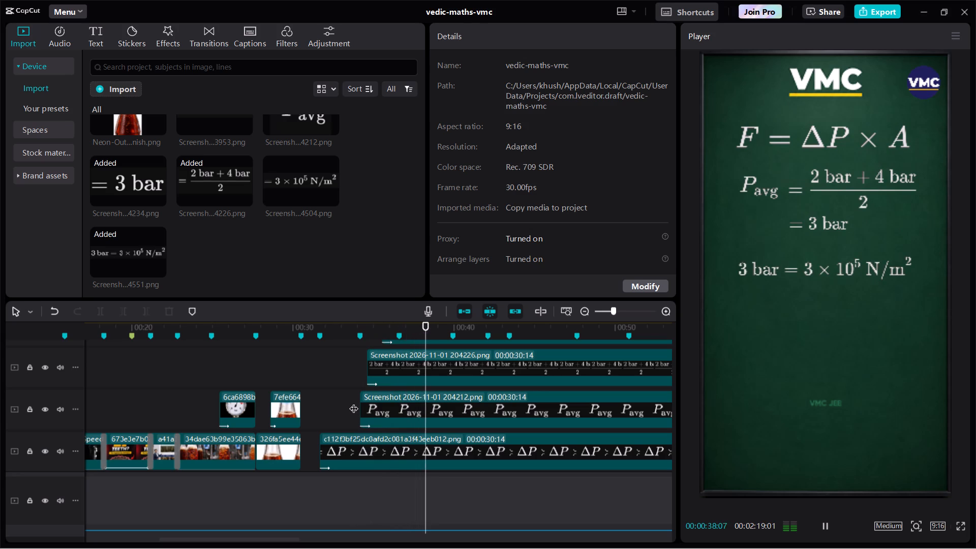
{"action": "key", "text": "space"}
{"action": "key", "text": "space"}
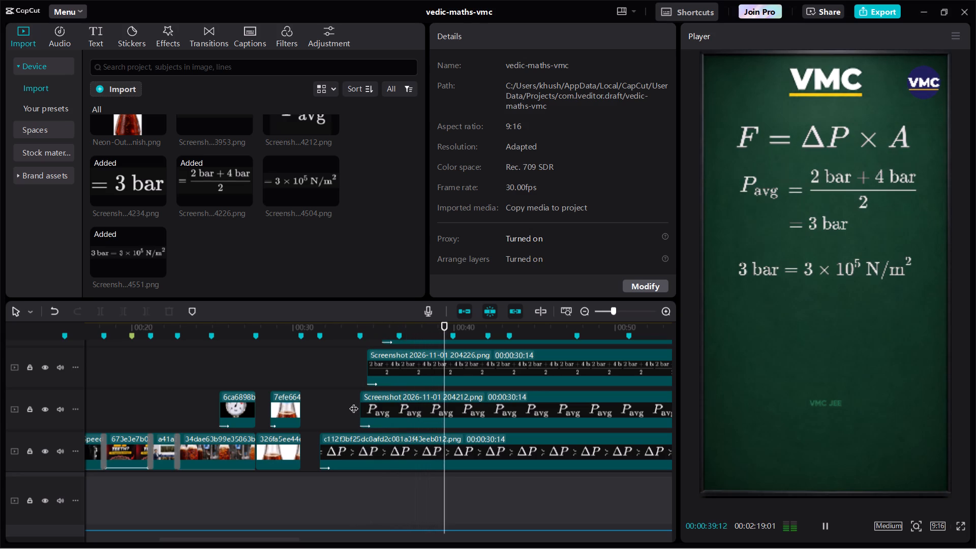
{"action": "key", "text": "space"}
{"action": "scroll", "coordinate": [354, 402], "scroll_direction": "up", "scroll_amount": 2}
{"action": "key", "text": "space"}
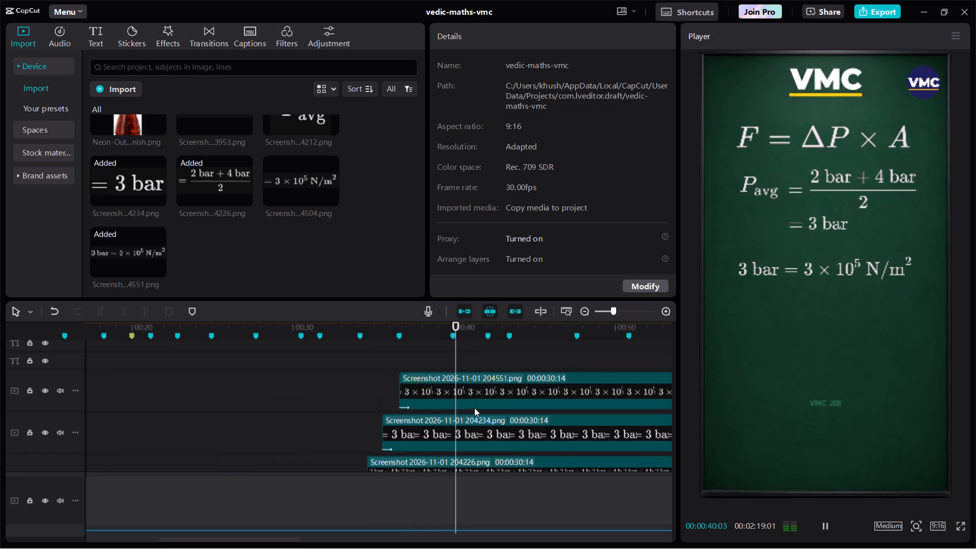
{"action": "key", "text": "space"}
{"action": "scroll", "coordinate": [474, 408], "scroll_direction": "up", "scroll_amount": 1}
{"action": "left_click_drag", "start_coordinate": [466, 376], "coordinate": [457, 375]}
{"action": "key", "text": "space"}
{"action": "key", "text": "space"}
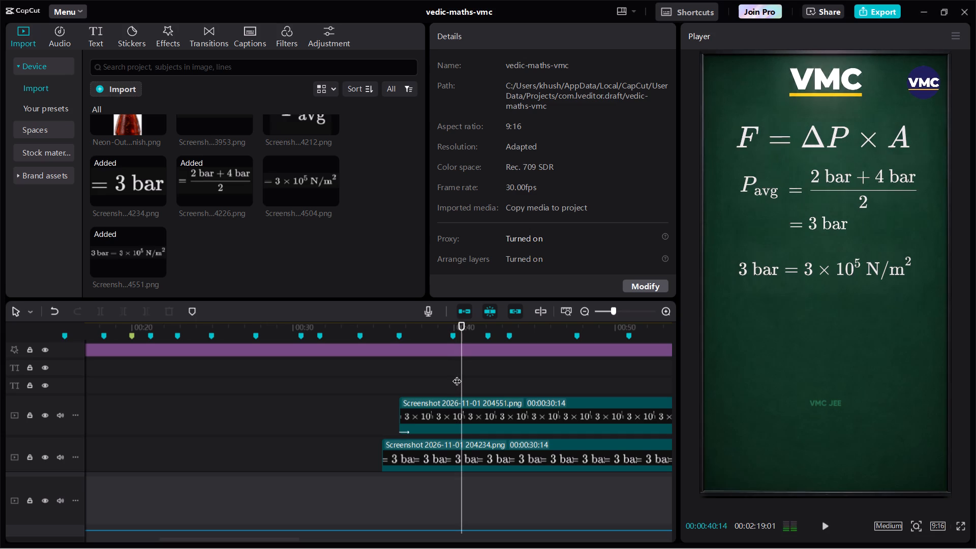
{"action": "key", "text": "space"}
Duplicate the "3 bar = 3 × 10⁵ N/m²" clip on the track above it, starting at the marker at 00:00:39:28.
{"action": "double_click", "coordinate": [456, 367]}
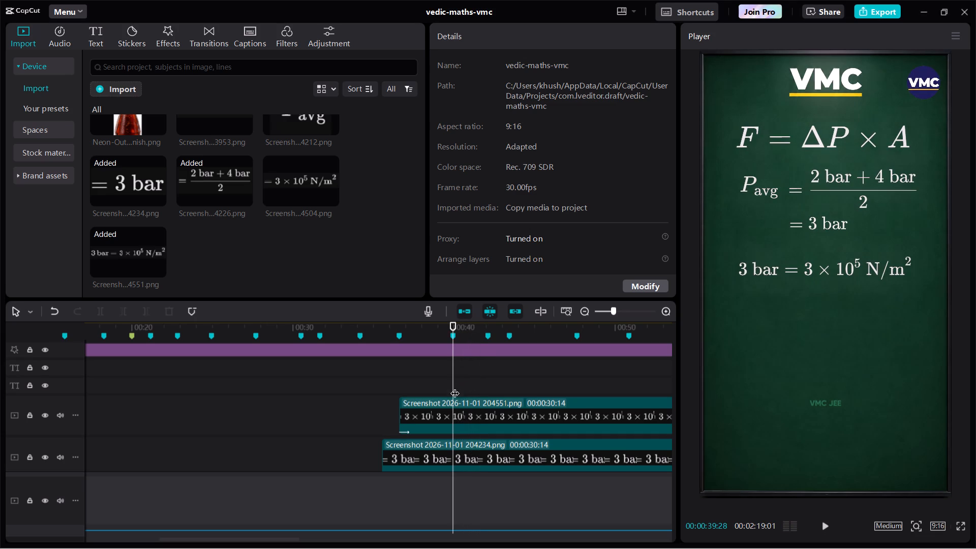
{"action": "left_click", "coordinate": [457, 402]}
{"action": "key", "text": "ctrl+x"}
{"action": "key", "text": "ctrl+c"}
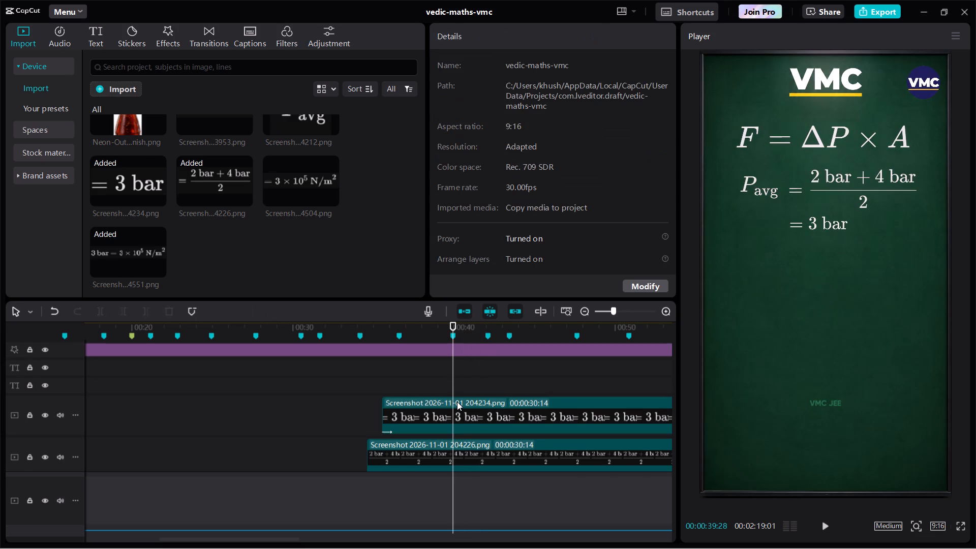
{"action": "key", "text": "ctrl+z"}
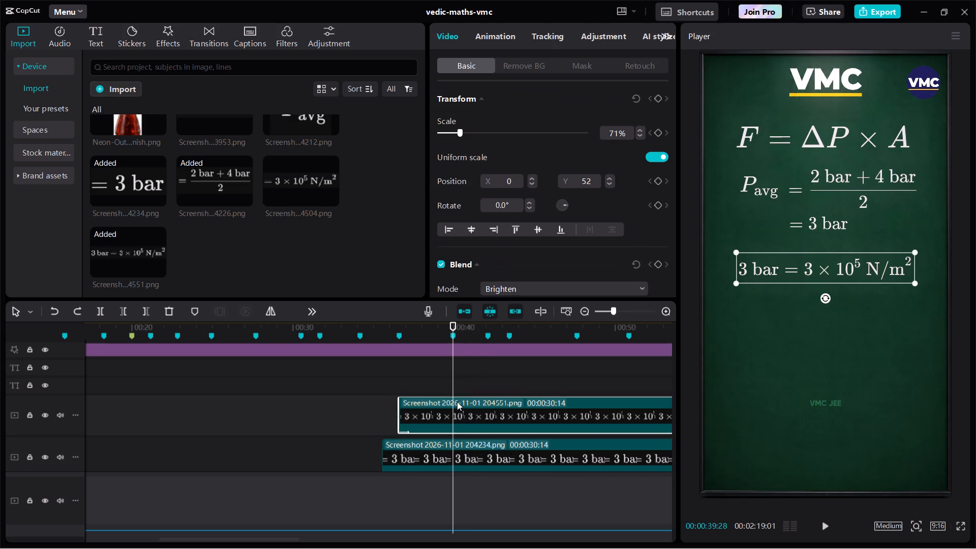
{"action": "key", "text": "ctrl+v"}
Import the "F = ΔP × (πr²)" screenshot from the File Explorer Gallery into CapCut's media library.
{"action": "key", "text": "alt+Tab"}
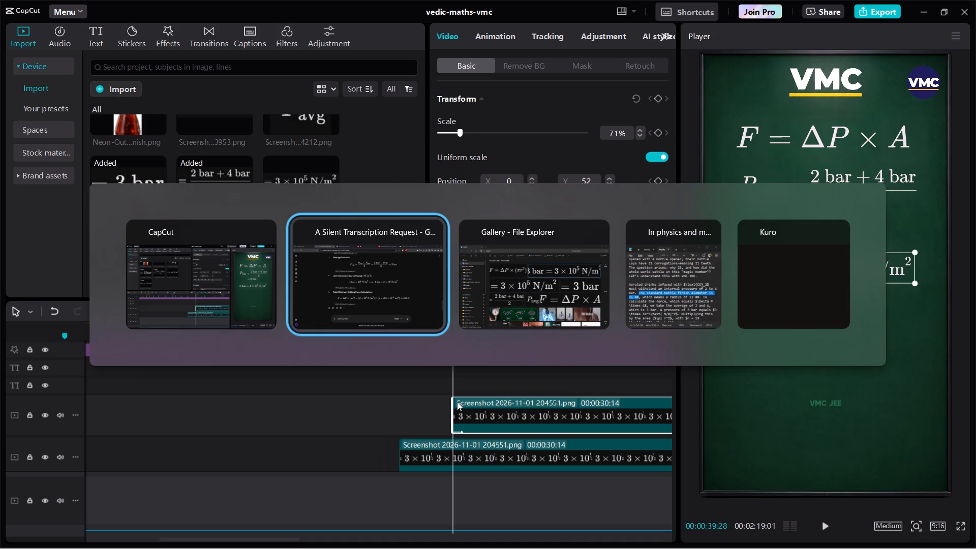
{"action": "key", "text": "alt+Tab"}
{"action": "left_click_drag", "start_coordinate": [342, 200], "coordinate": [482, 179]}
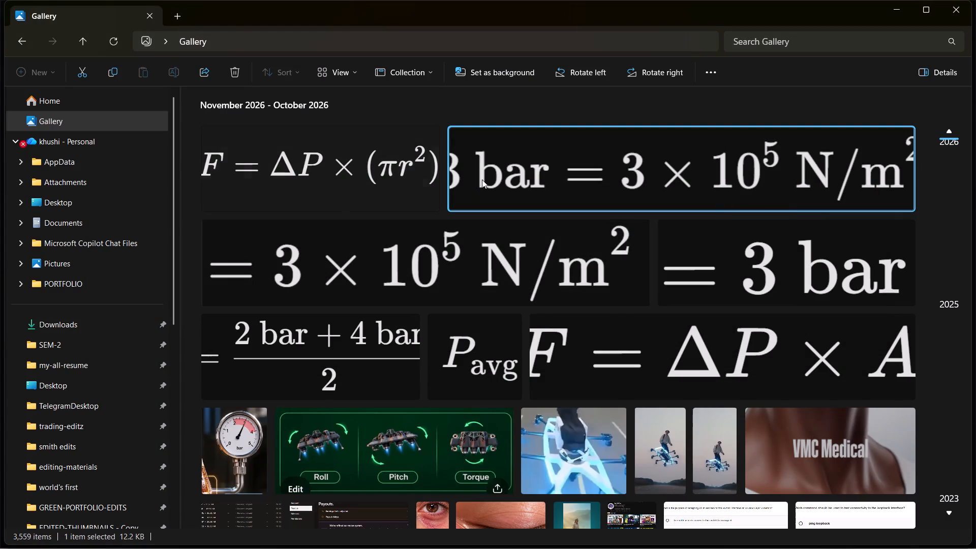
{"action": "left_click_drag", "start_coordinate": [482, 179], "coordinate": [483, 180]}
{"action": "key", "text": "alt+Tab"}
{"action": "key", "text": "alt+Tab"}
{"action": "key", "text": "alt+Tab"}
{"action": "key", "text": "alt+Tab"}
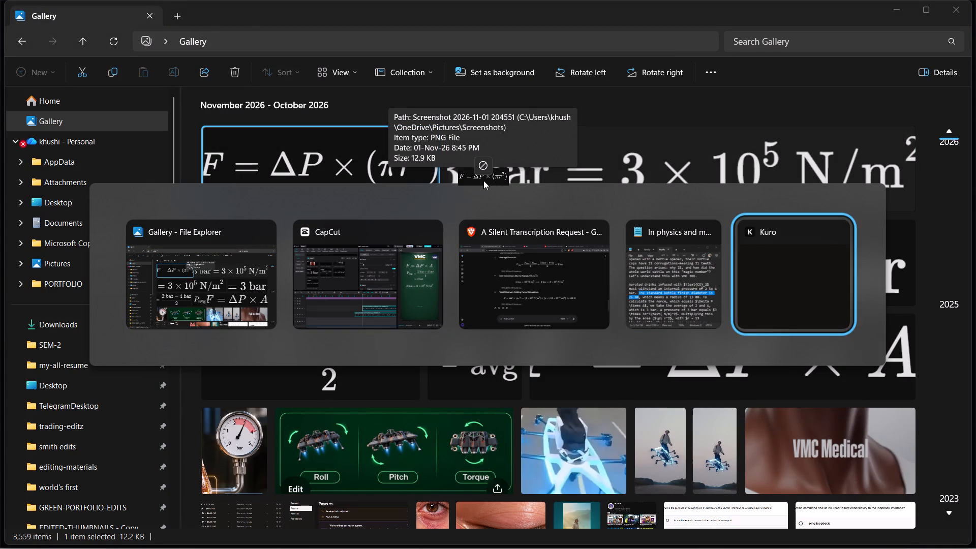
{"action": "left_click_drag", "start_coordinate": [483, 180], "coordinate": [268, 231]}
{"action": "key", "text": "alt+Tab"}
{"action": "key", "text": "alt+Tab"}
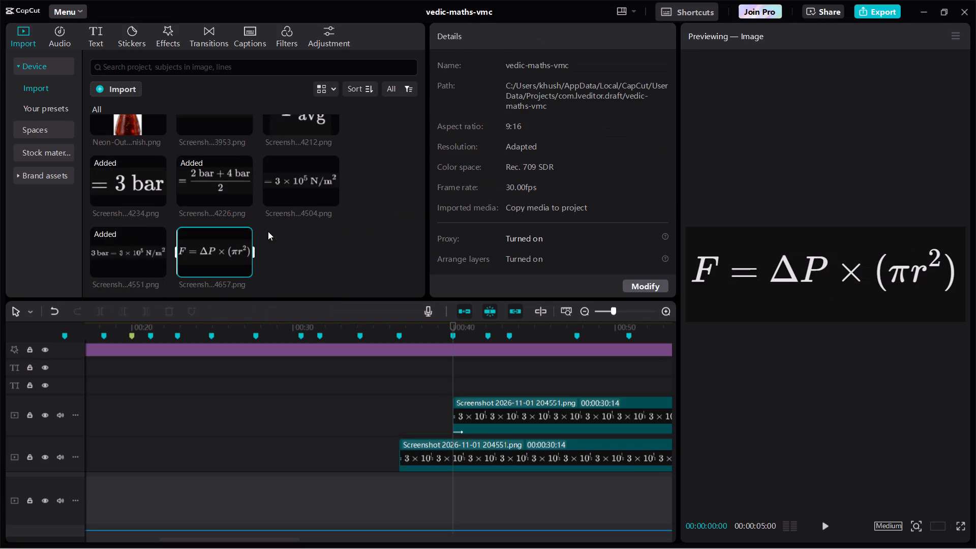
Replace the duplicated clip at 00:00:39:28 with the "F = ΔP × (πr²)" screenshot, keeping the original video effect.
{"action": "left_click_drag", "start_coordinate": [204, 255], "coordinate": [492, 414]}
{"action": "key", "text": "Return"}
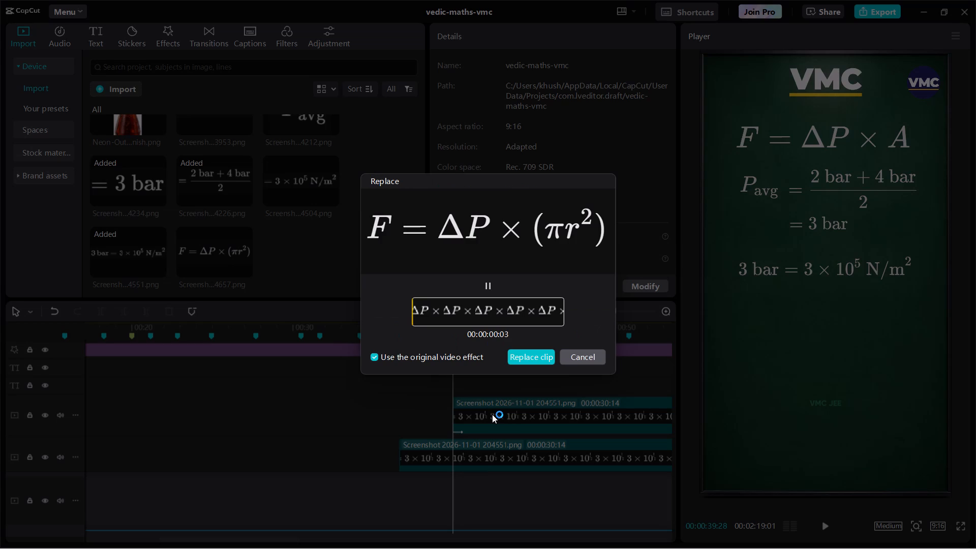
Place the "F = ΔP × (πr²)" formula below "3 bar = 3 × 10⁵ N/m²" at X 0, Y -332 and enlarge it to 79%.
{"action": "key", "text": "space"}
{"action": "key", "text": "space"}
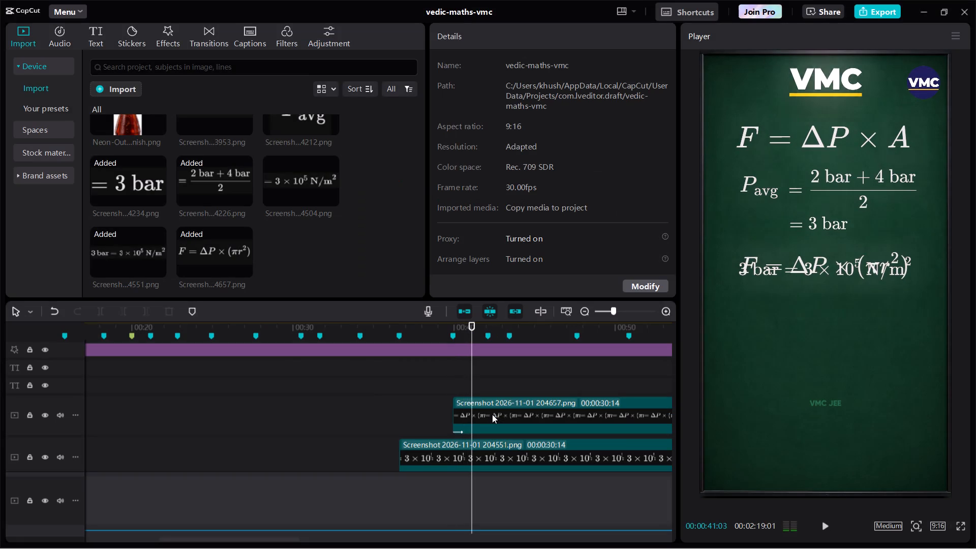
{"action": "left_click", "coordinate": [483, 418]}
{"action": "left_click_drag", "start_coordinate": [806, 280], "coordinate": [811, 328]}
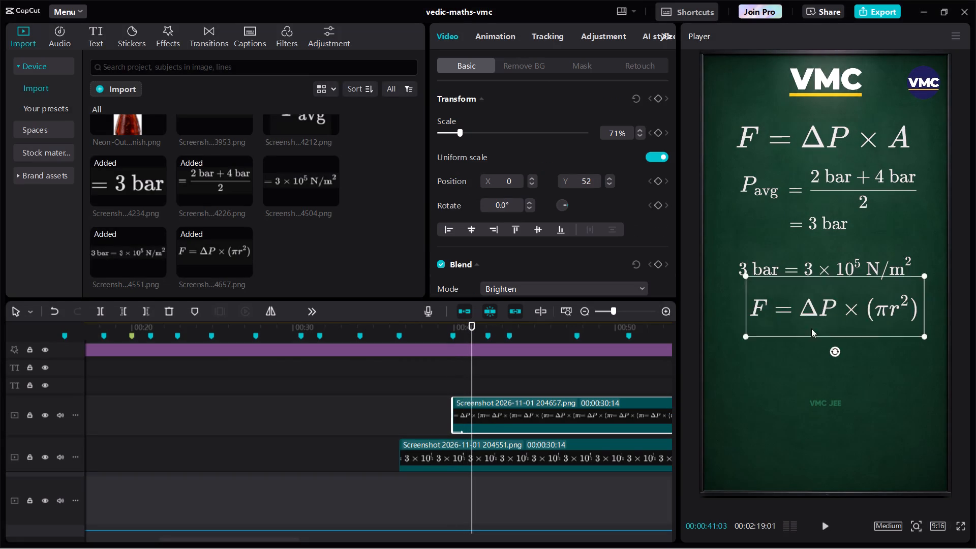
{"action": "left_click_drag", "start_coordinate": [811, 328], "coordinate": [809, 328]}
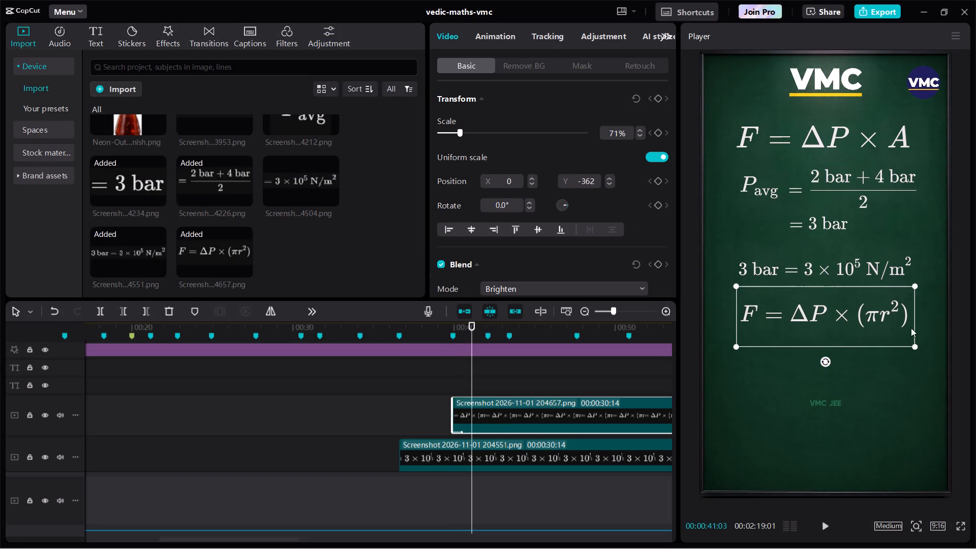
{"action": "left_click_drag", "start_coordinate": [915, 346], "coordinate": [934, 350]}
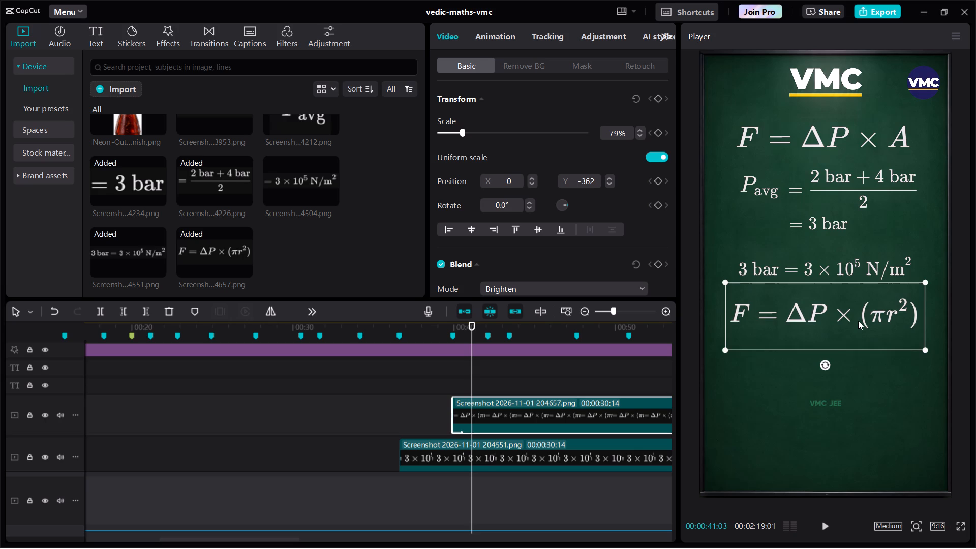
{"action": "left_click", "coordinate": [858, 321]}
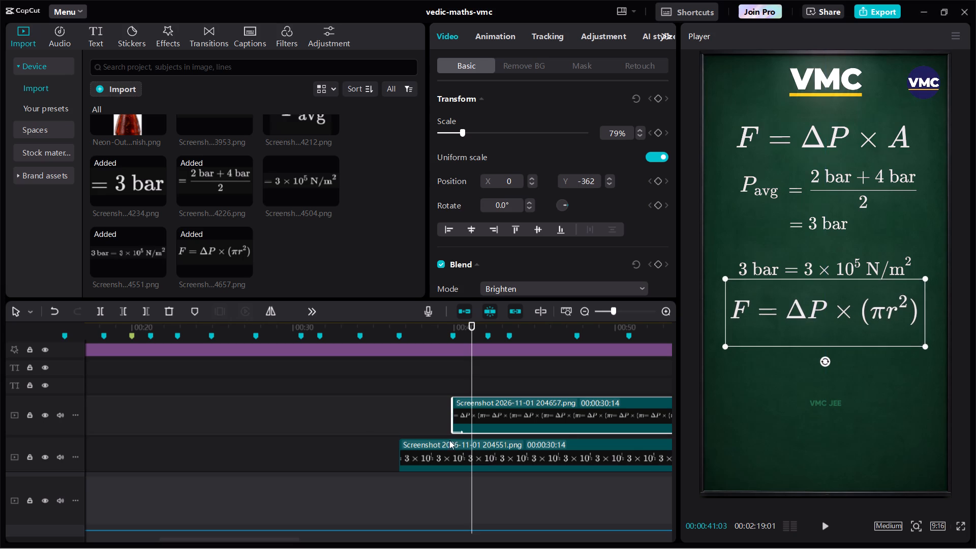
Duplicate the "F = ΔP × (πr²)" clip on the track above it, starting at 00:00:42:00.
{"action": "key", "text": "space"}
{"action": "key", "text": "space"}
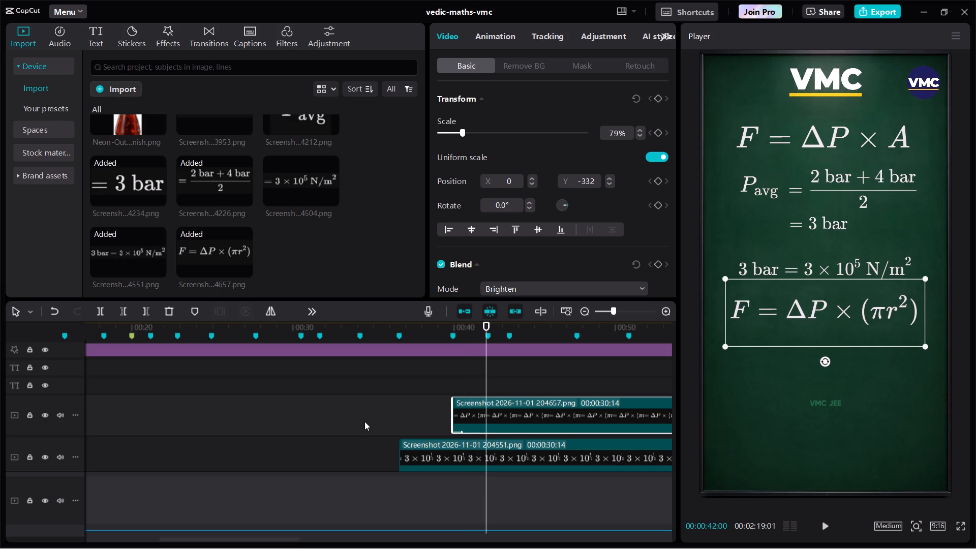
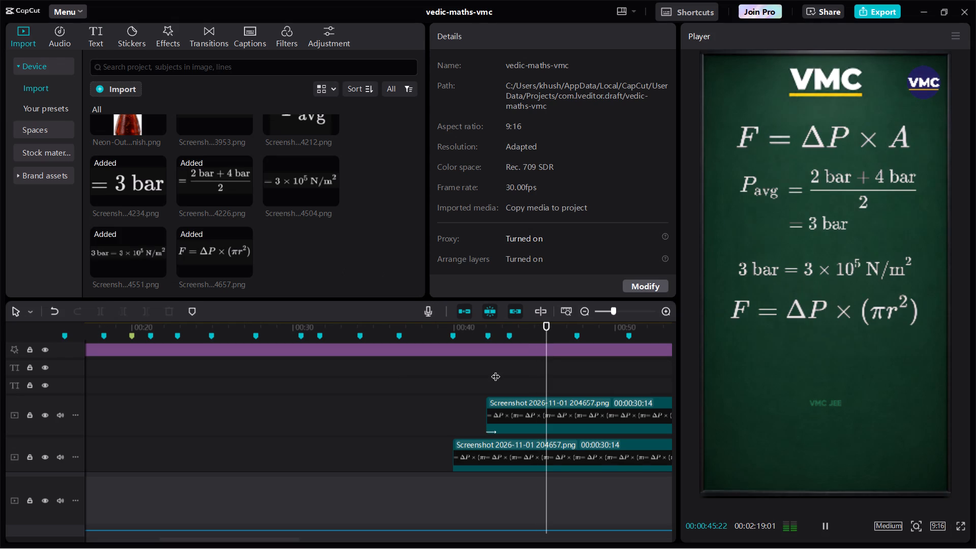
{"action": "left_click", "coordinate": [496, 370]}
{"action": "key", "text": "space"}
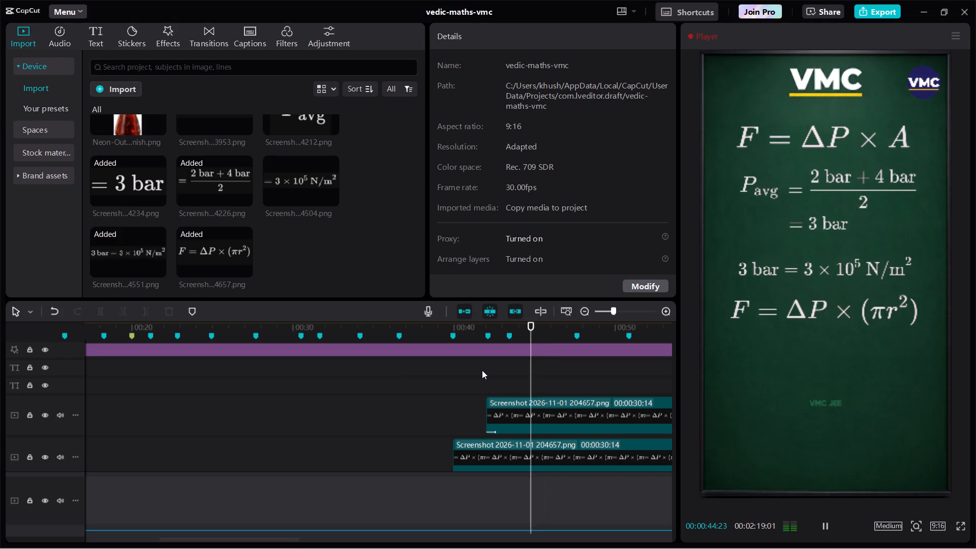
{"action": "left_click", "coordinate": [488, 374]}
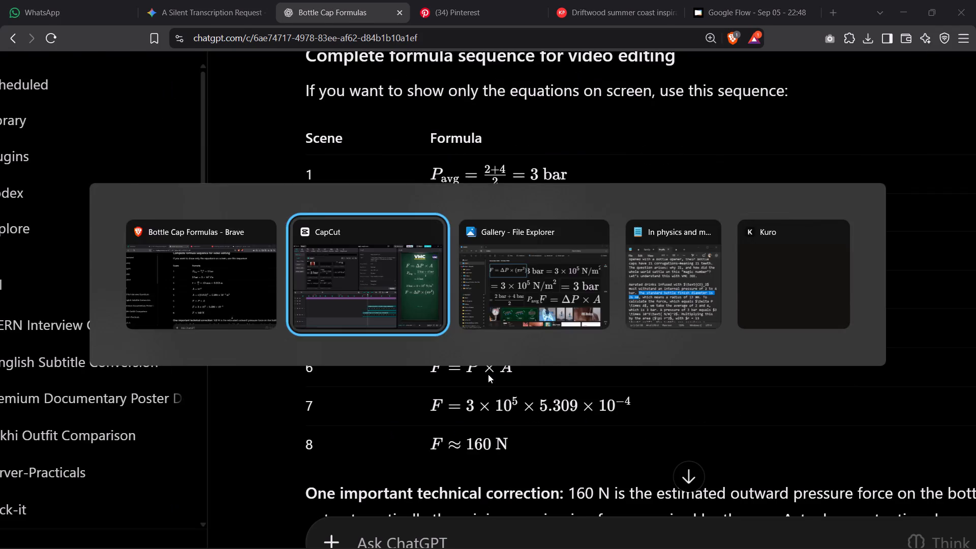
{"action": "key", "text": "space"}
Trim the ends of all the stacked formula clips to 00:00:59:09, where the green-board background ends.
{"action": "scroll", "coordinate": [488, 374], "scroll_direction": "left", "scroll_amount": 1}
{"action": "scroll", "coordinate": [488, 374], "scroll_direction": "left", "scroll_amount": 1, "text": "ctrl"}
{"action": "scroll", "coordinate": [488, 374], "scroll_direction": "down", "scroll_amount": 3, "text": "ctrl"}
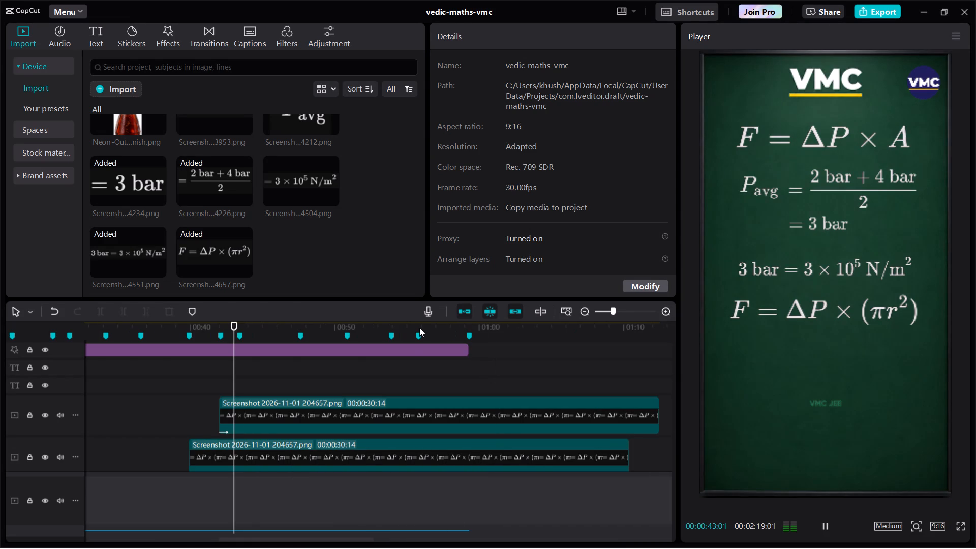
{"action": "left_click", "coordinate": [419, 328]}
{"action": "left_click_drag", "start_coordinate": [419, 328], "coordinate": [414, 326]}
{"action": "left_click_drag", "start_coordinate": [456, 349], "coordinate": [459, 354]}
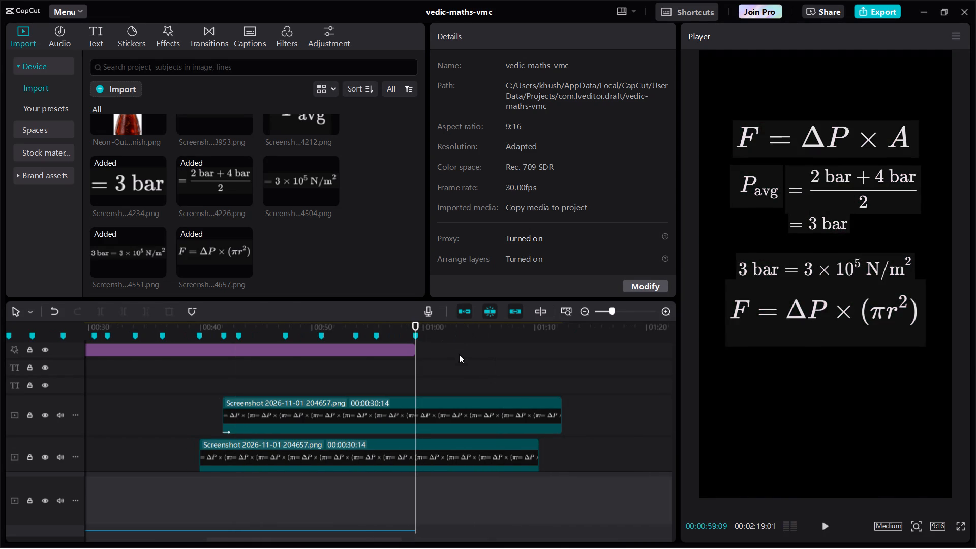
{"action": "left_click_drag", "start_coordinate": [459, 354], "coordinate": [459, 548]}
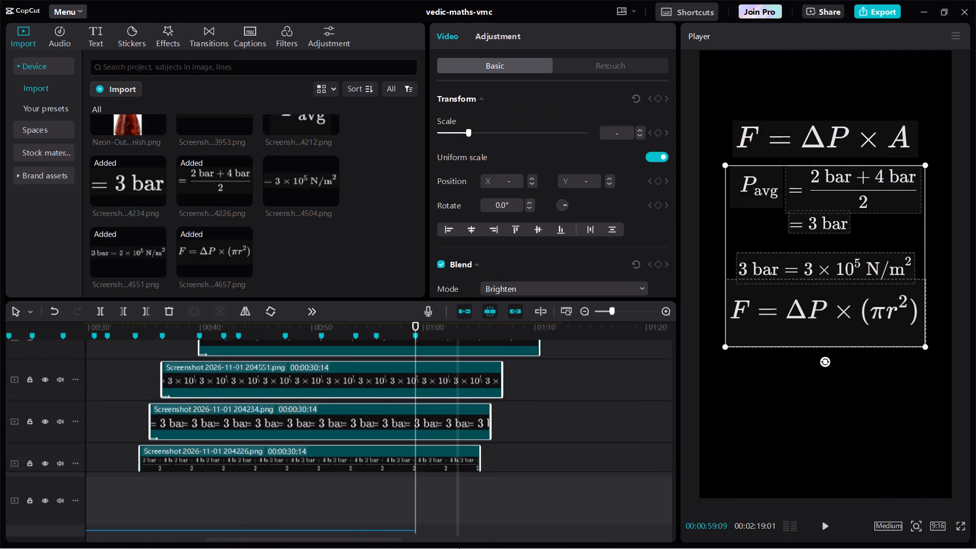
{"action": "left_click_drag", "start_coordinate": [459, 548], "coordinate": [432, 471]}
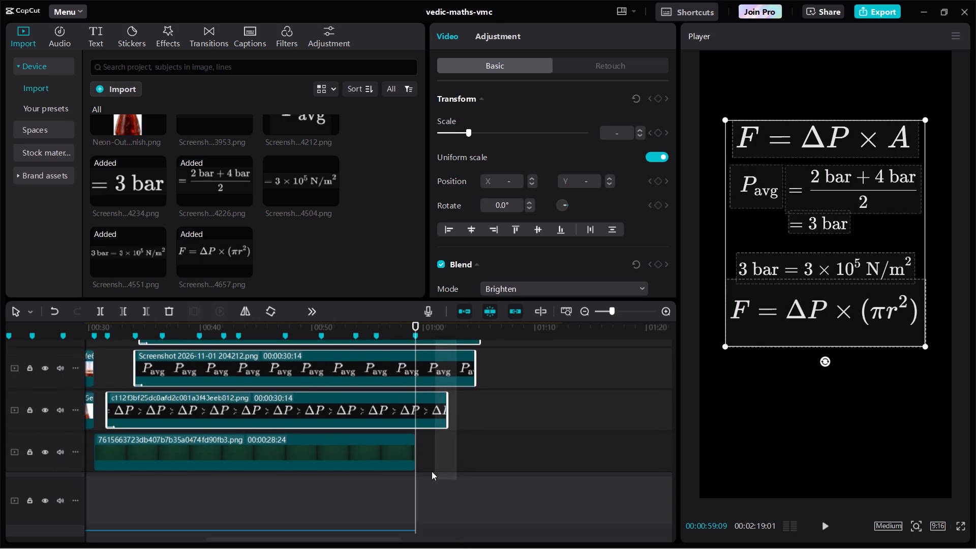
{"action": "left_click_drag", "start_coordinate": [432, 471], "coordinate": [432, 471]}
{"action": "key", "text": "w"}
Deselect the formula clips and move the playhead to the open soda bottle shot at 00:00:28:18.
{"action": "scroll", "coordinate": [432, 471], "scroll_direction": "right", "scroll_amount": 1}
{"action": "scroll", "coordinate": [432, 471], "scroll_direction": "up", "scroll_amount": 1}
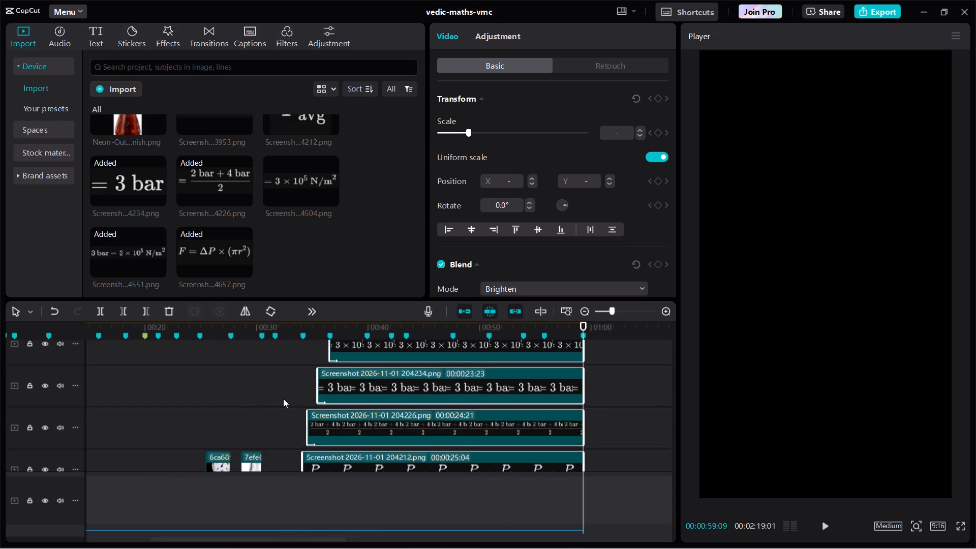
{"action": "left_click", "coordinate": [283, 399]}
{"action": "left_click_drag", "start_coordinate": [283, 399], "coordinate": [243, 402]}
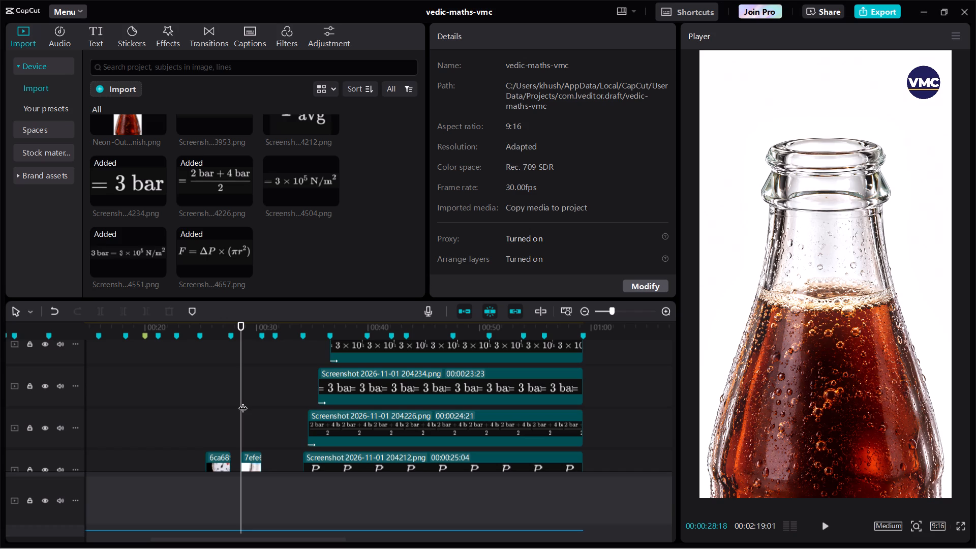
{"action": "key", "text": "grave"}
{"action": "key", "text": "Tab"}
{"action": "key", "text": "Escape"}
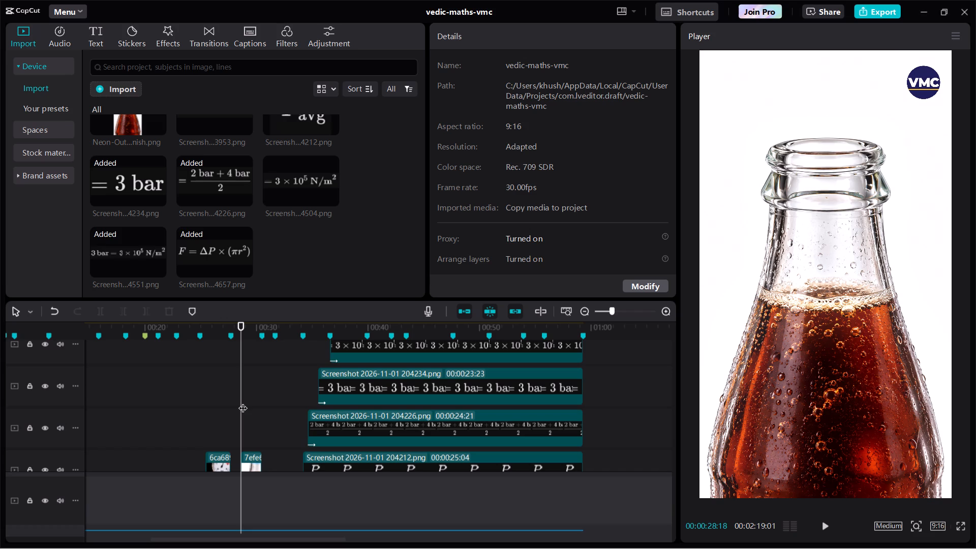
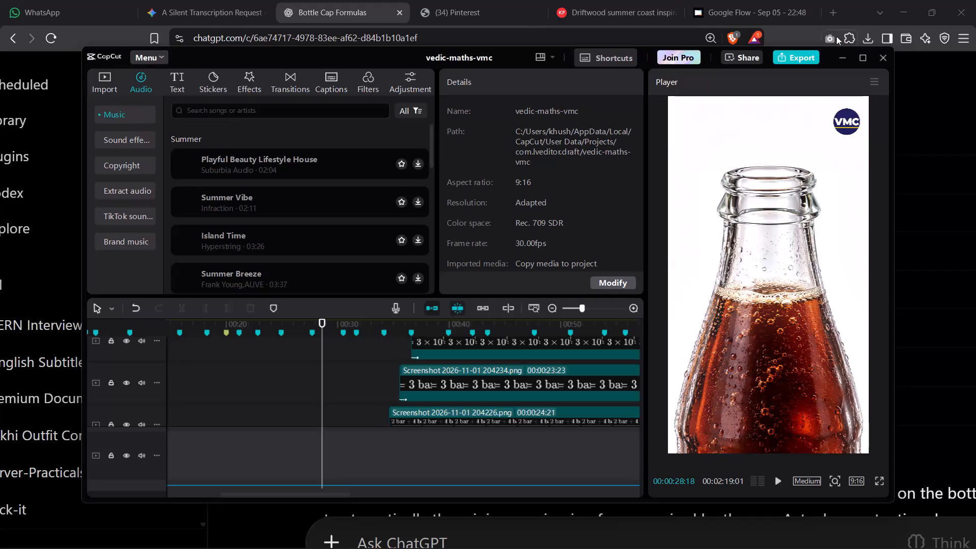
Maximize the video editor window.
{"action": "left_click", "coordinate": [869, 63]}
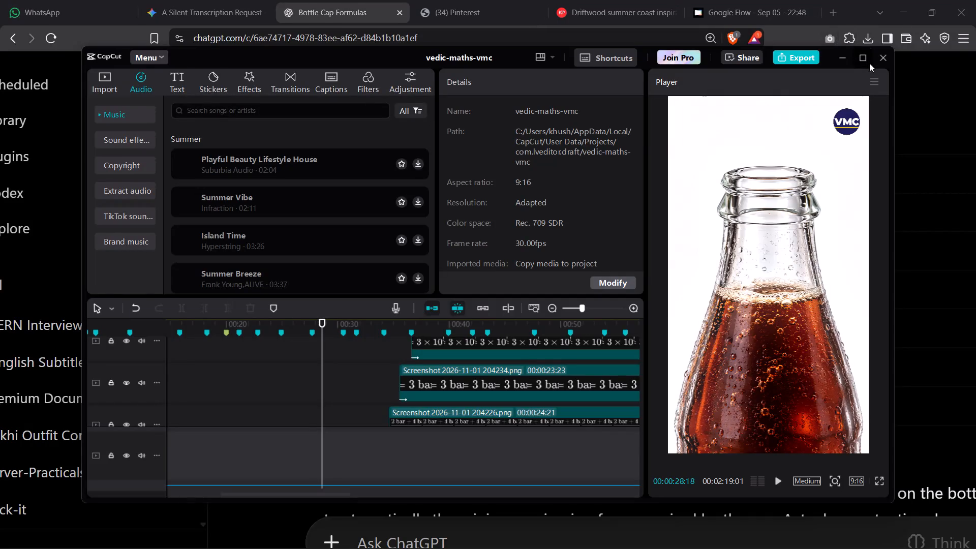
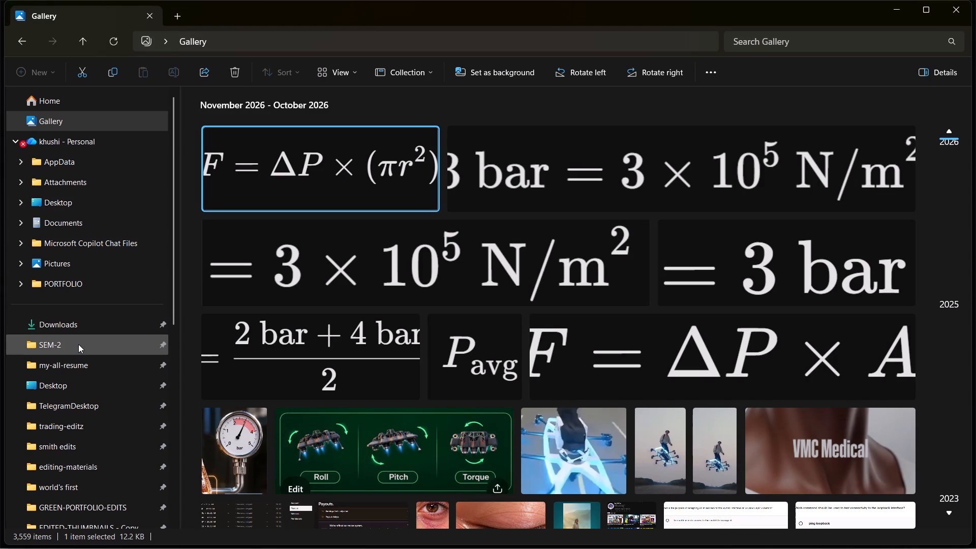
Bring the Chalkboard Bottle Neck Ring Diagram from Downloads into the CapCut timeline, starting where the neon-outlined bottle clip ends.
{"action": "left_click", "coordinate": [53, 325]}
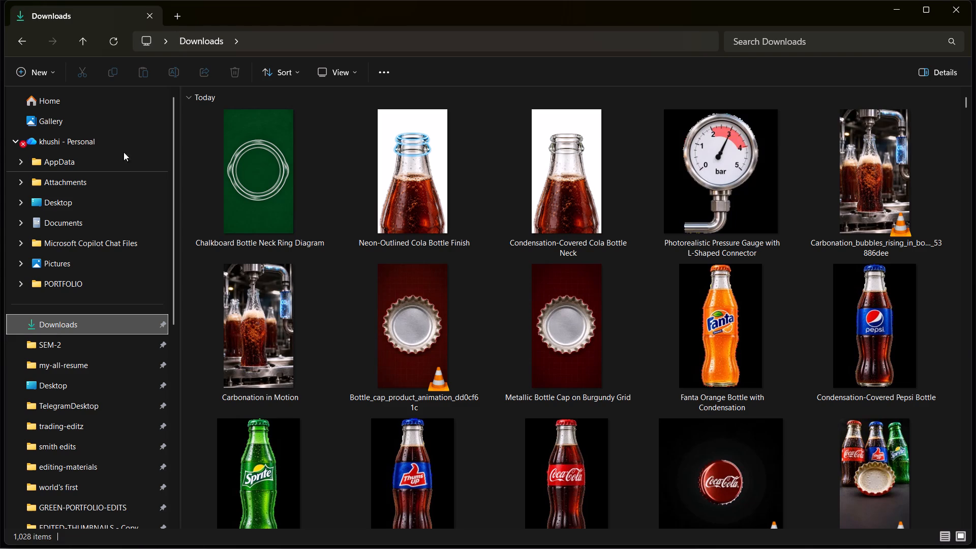
{"action": "left_click_drag", "start_coordinate": [284, 185], "coordinate": [340, 173]}
{"action": "key", "text": "alt+Tab"}
{"action": "key", "text": "alt+Tab"}
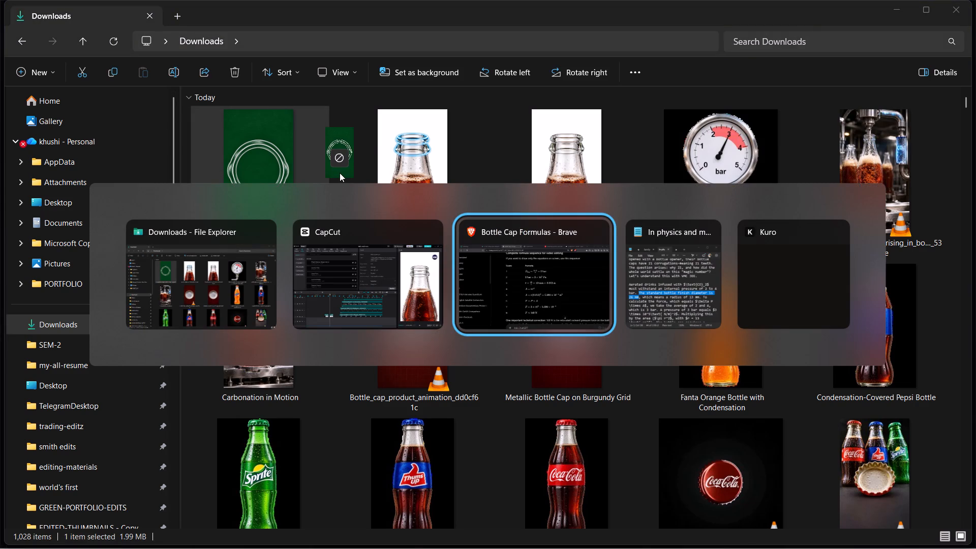
{"action": "left_click_drag", "start_coordinate": [340, 173], "coordinate": [265, 373]}
{"action": "key", "text": "alt+Tab"}
{"action": "key", "text": "alt+Tab"}
{"action": "key", "text": "alt+Tab"}
{"action": "key", "text": "alt+Tab"}
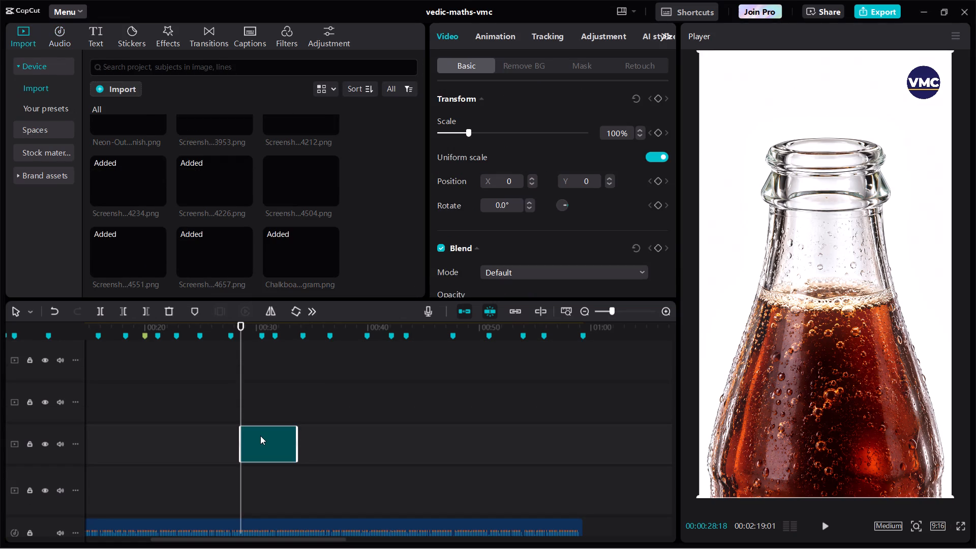
{"action": "left_click_drag", "start_coordinate": [268, 446], "coordinate": [332, 196]}
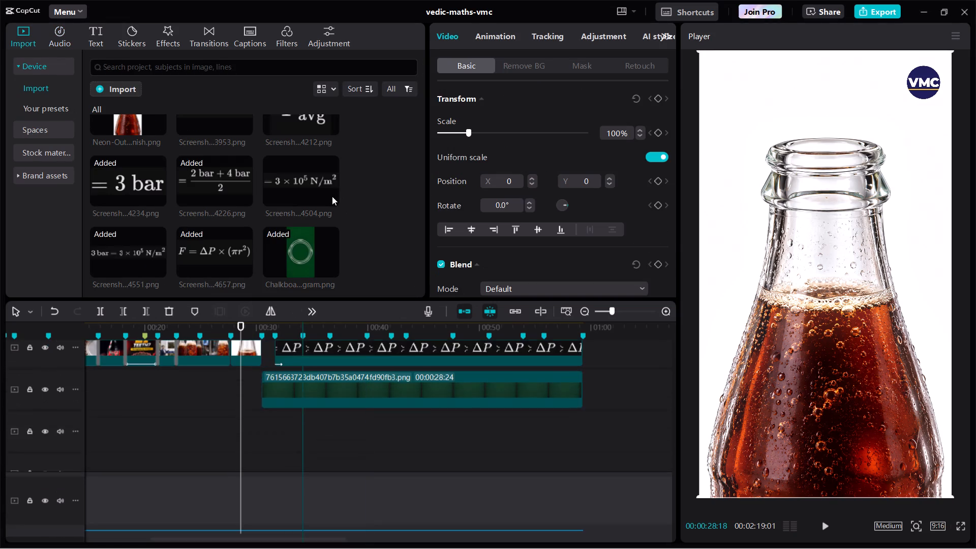
{"action": "left_click_drag", "start_coordinate": [332, 196], "coordinate": [288, 384]}
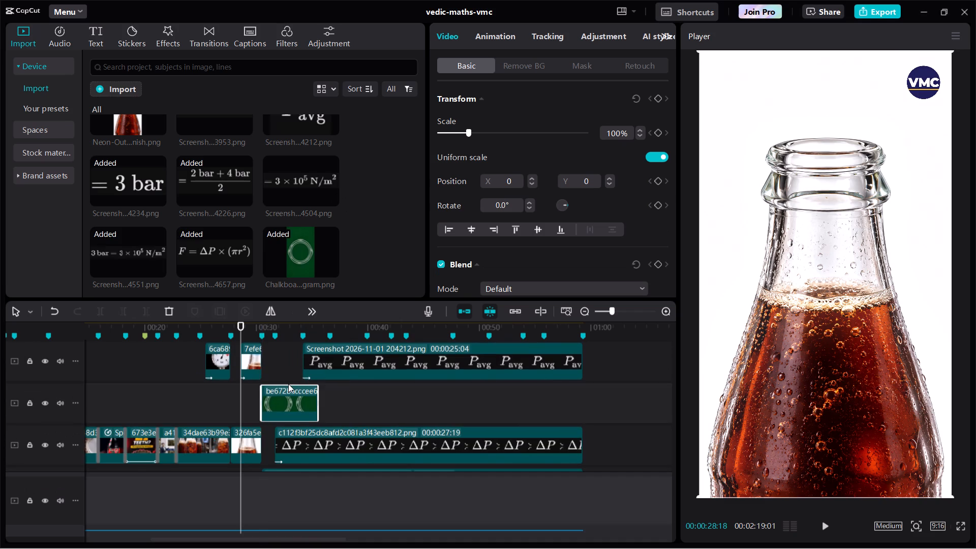
Trim the end of the ring diagram clip to 00:00:31:20, where the ΔP formula clip starts.
{"action": "key", "text": "space"}
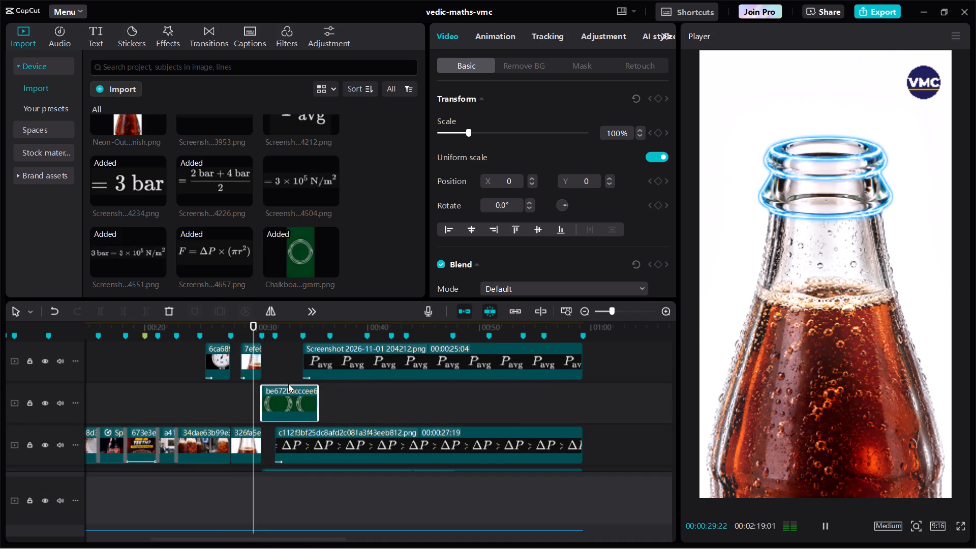
{"action": "key", "text": "space"}
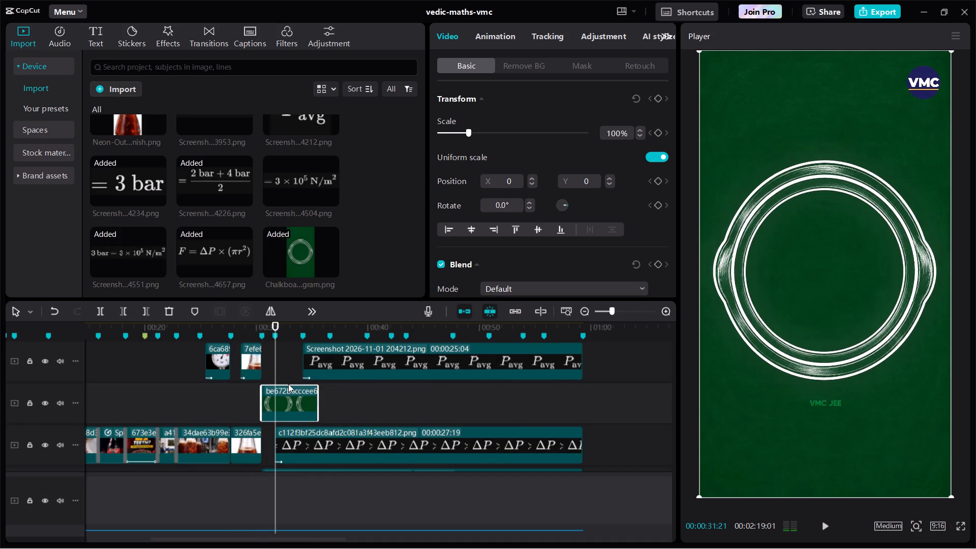
{"action": "left_click", "coordinate": [278, 371]}
{"action": "key", "text": "w"}
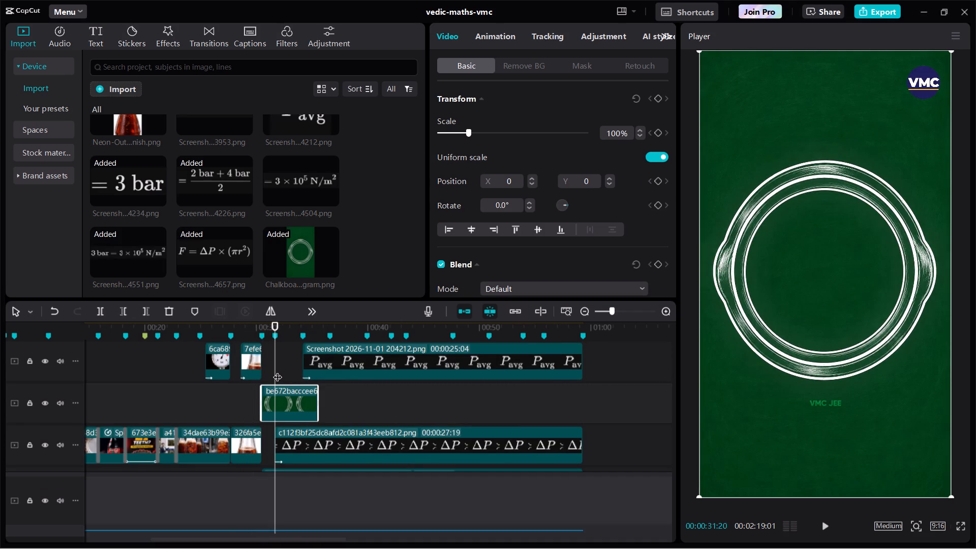
Move the ring diagram clip onto the neon-outlined bottle clip's track, directly after it at 00:00:30:15, and preview the lead-in.
{"action": "left_click", "coordinate": [263, 401]}
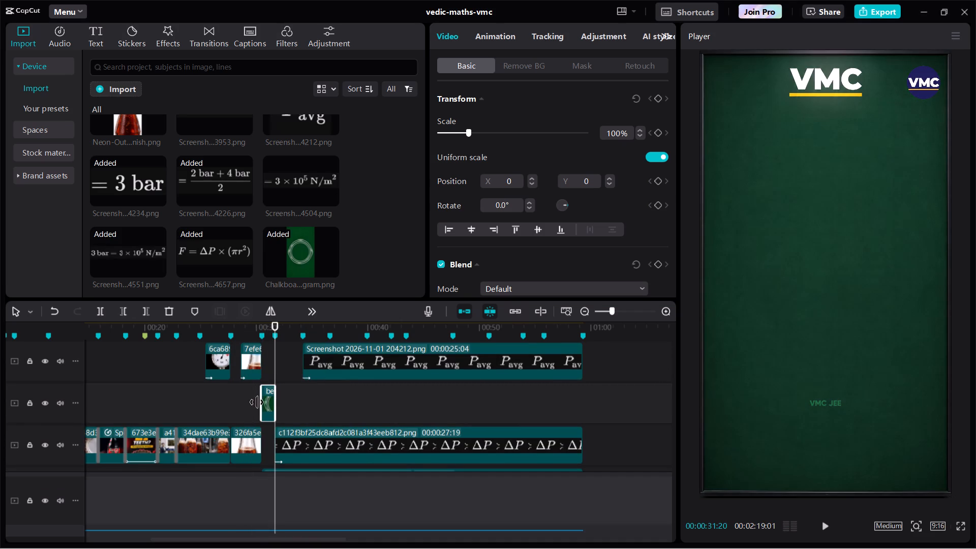
{"action": "left_click", "coordinate": [237, 410]}
{"action": "left_click_drag", "start_coordinate": [237, 410], "coordinate": [236, 410]}
{"action": "left_click_drag", "start_coordinate": [236, 410], "coordinate": [263, 411]}
{"action": "left_click", "coordinate": [263, 411]}
{"action": "left_click_drag", "start_coordinate": [269, 407], "coordinate": [269, 394]}
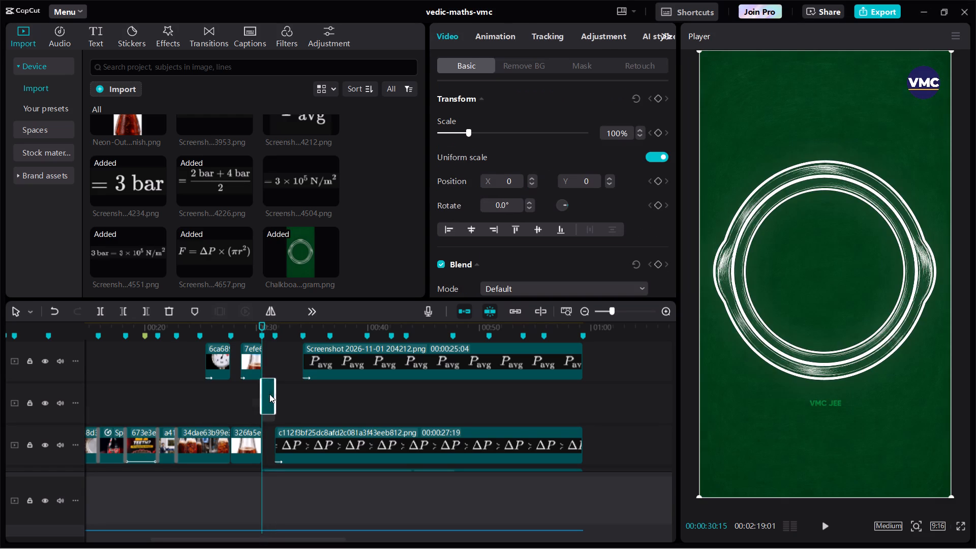
{"action": "left_click_drag", "start_coordinate": [269, 394], "coordinate": [270, 371]}
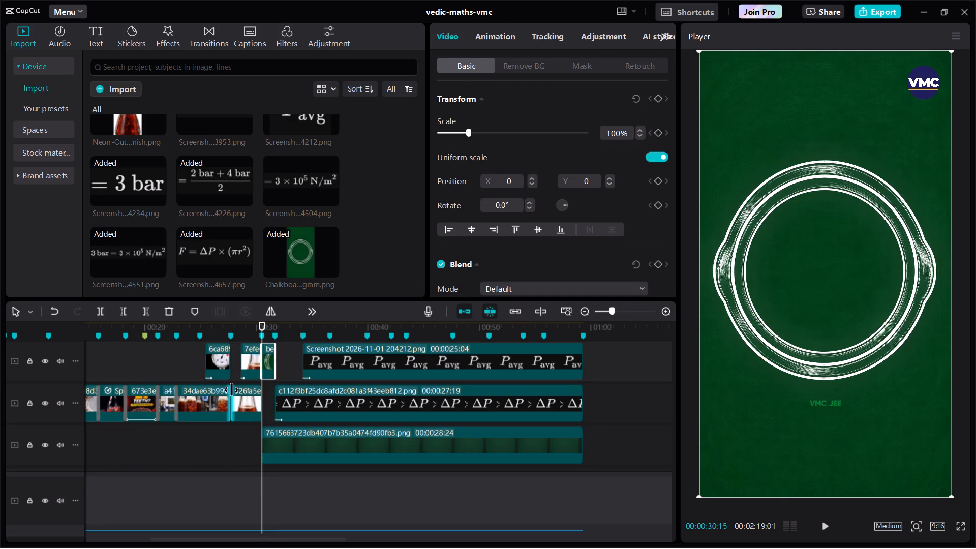
{"action": "left_click", "coordinate": [235, 442]}
{"action": "key", "text": "space"}
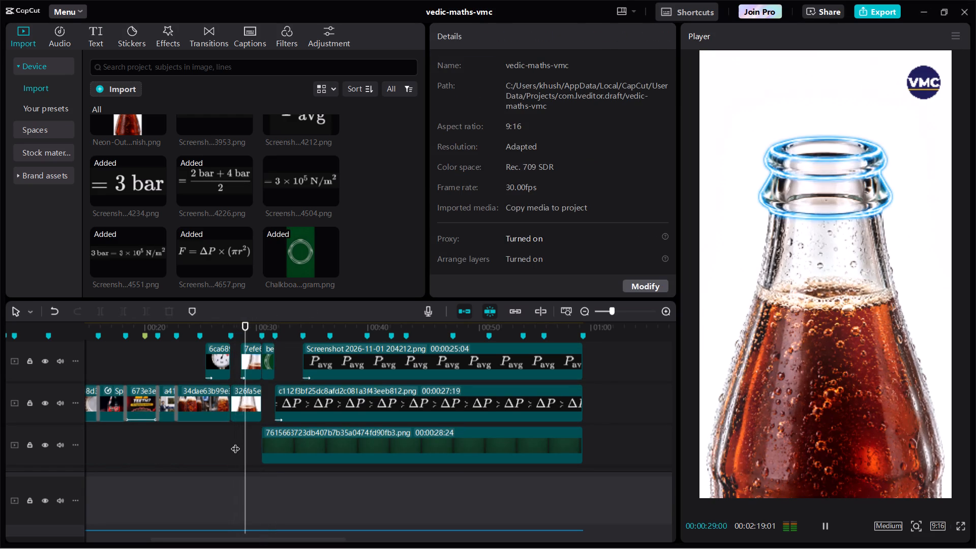
{"action": "key", "text": "space"}
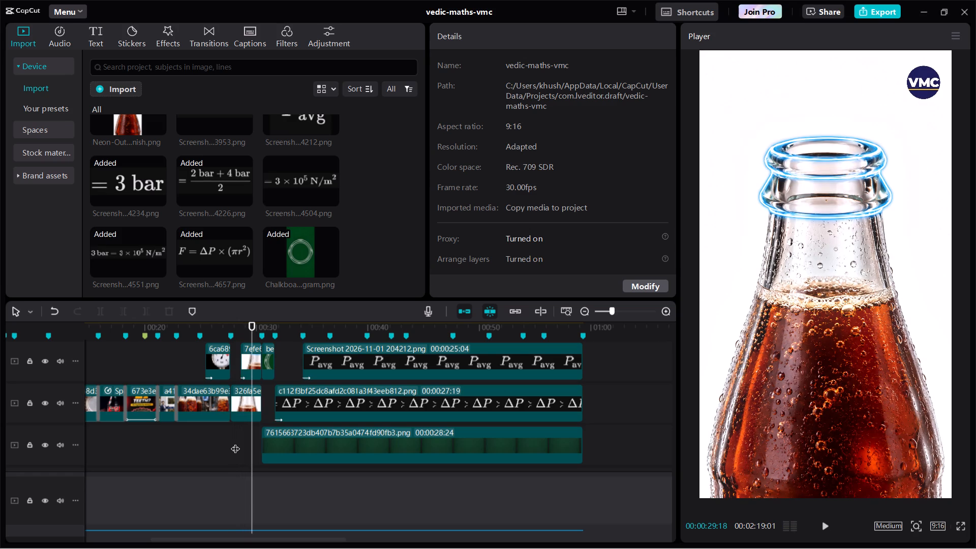
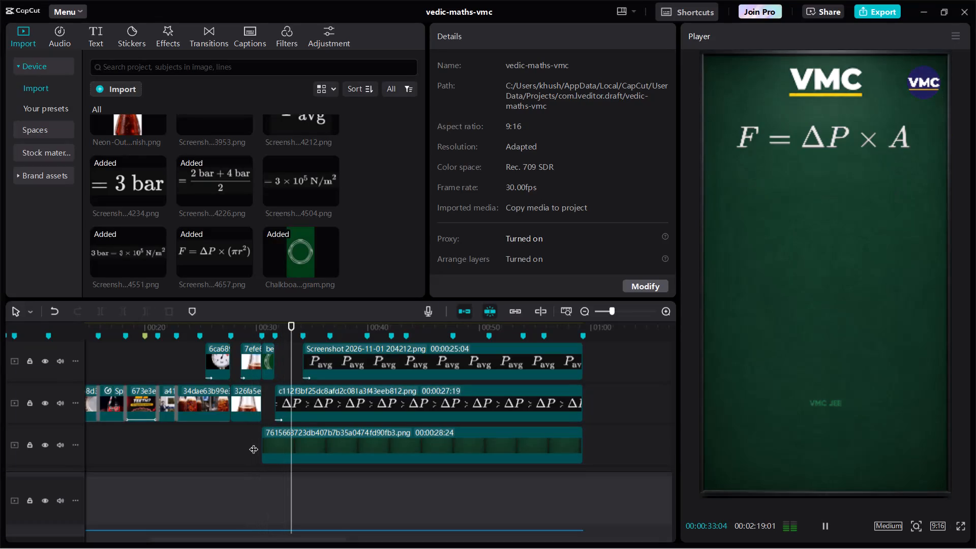
Set the ring diagram clip's blend mode to Brighten and scale it down slightly to fit inside the board frame.
{"action": "left_click", "coordinate": [266, 326]}
{"action": "left_click", "coordinate": [276, 353]}
{"action": "left_click", "coordinate": [270, 353]}
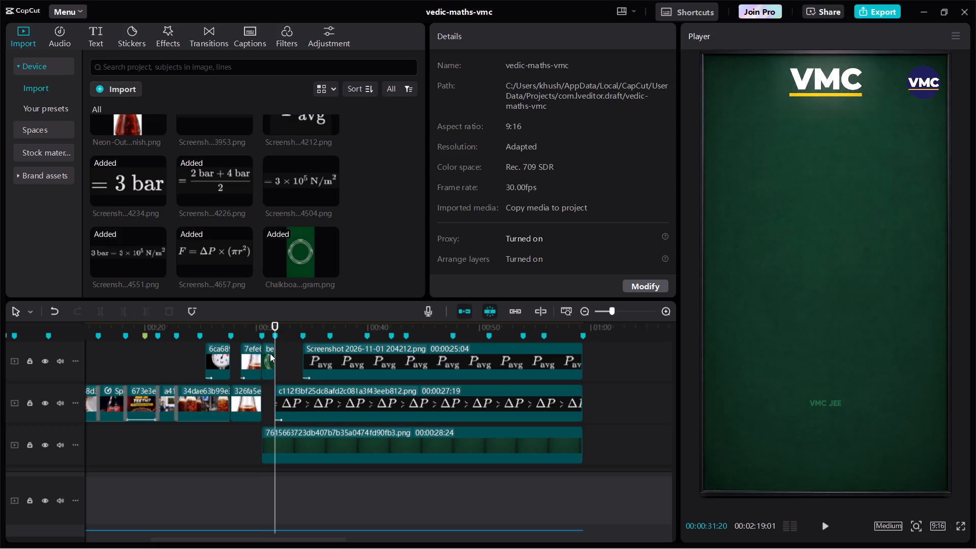
{"action": "left_click", "coordinate": [265, 328]}
{"action": "left_click", "coordinate": [265, 328]}
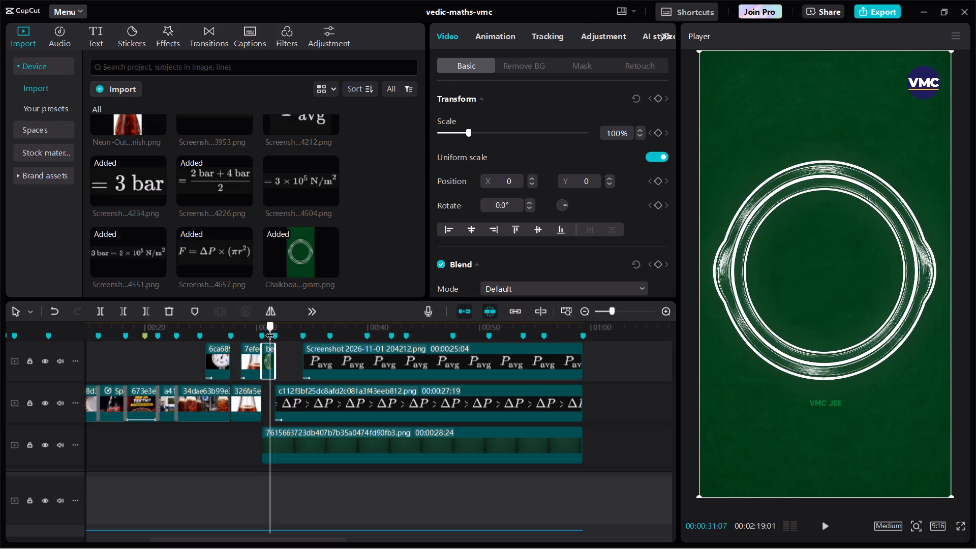
{"action": "scroll", "coordinate": [493, 192], "scroll_direction": "down", "scroll_amount": 1}
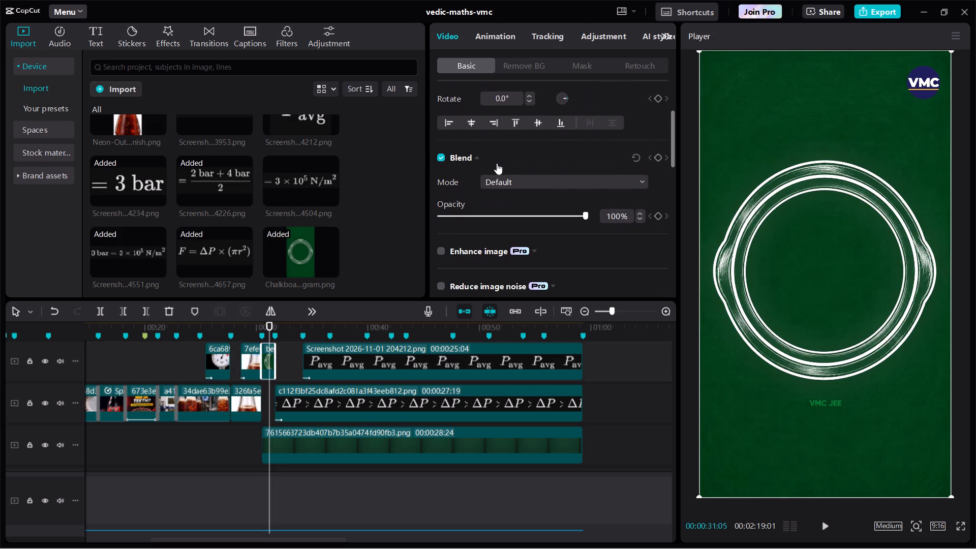
{"action": "left_click", "coordinate": [495, 178]}
{"action": "left_click", "coordinate": [518, 215]}
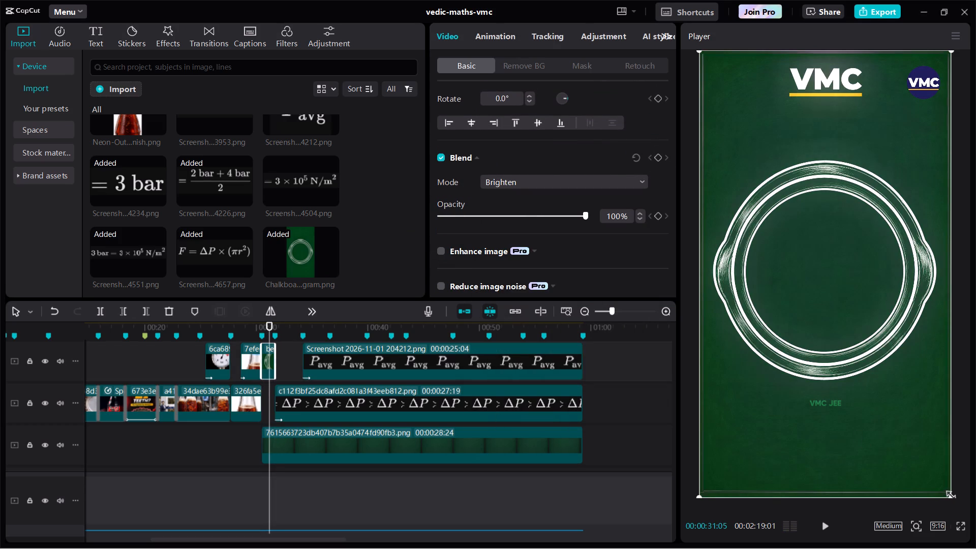
{"action": "left_click_drag", "start_coordinate": [948, 494], "coordinate": [929, 470], "text": "alt"}
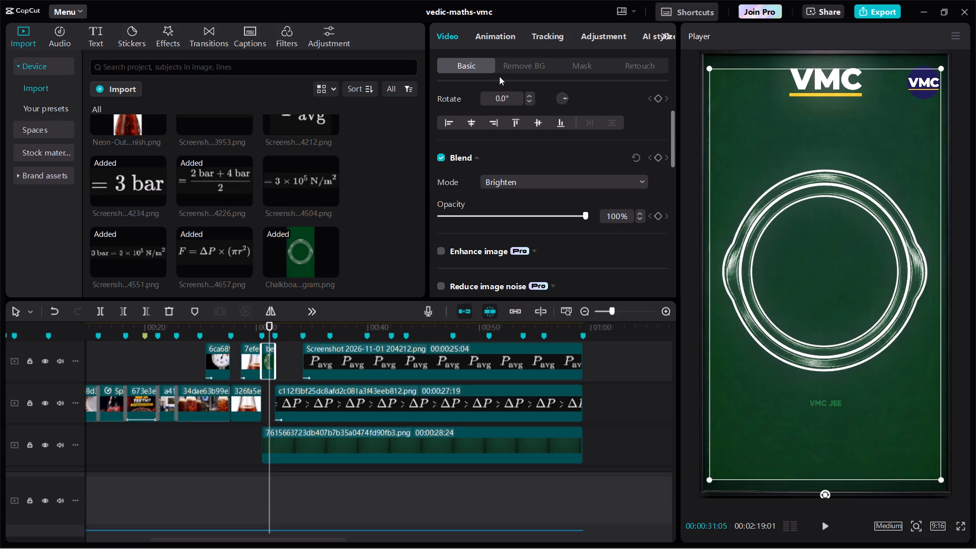
Apply a chroma key to the ring diagram clip, picking its green background as the key colour.
{"action": "left_click", "coordinate": [501, 69]}
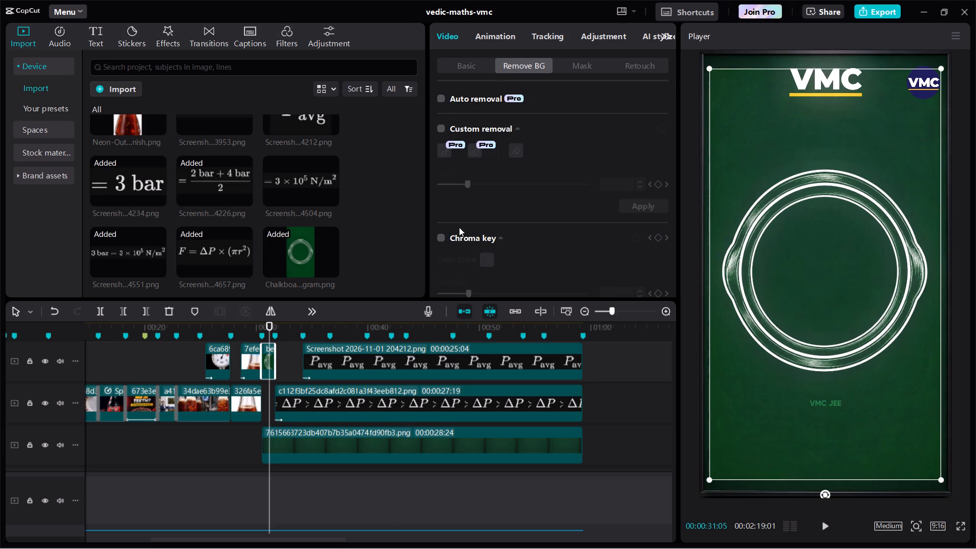
{"action": "left_click", "coordinate": [442, 237]}
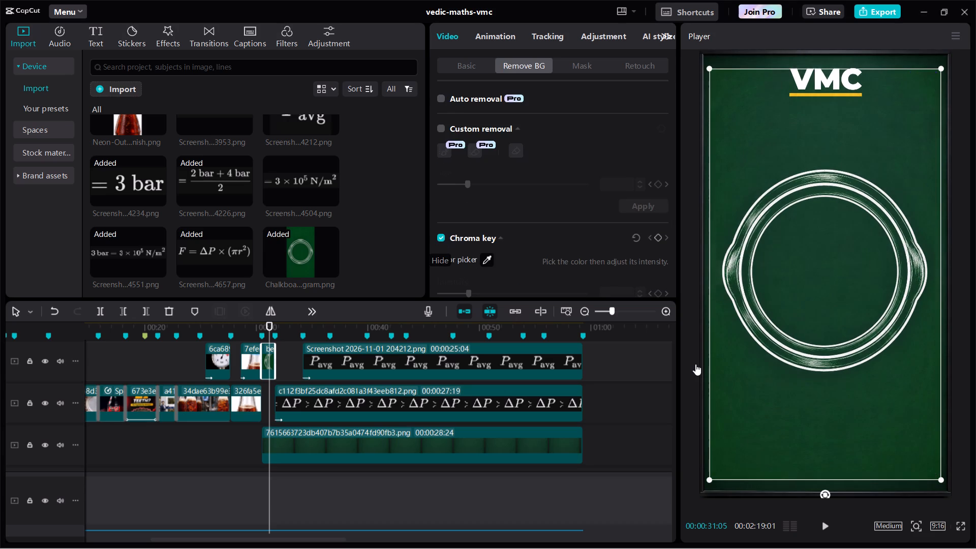
{"action": "left_click", "coordinate": [745, 405]}
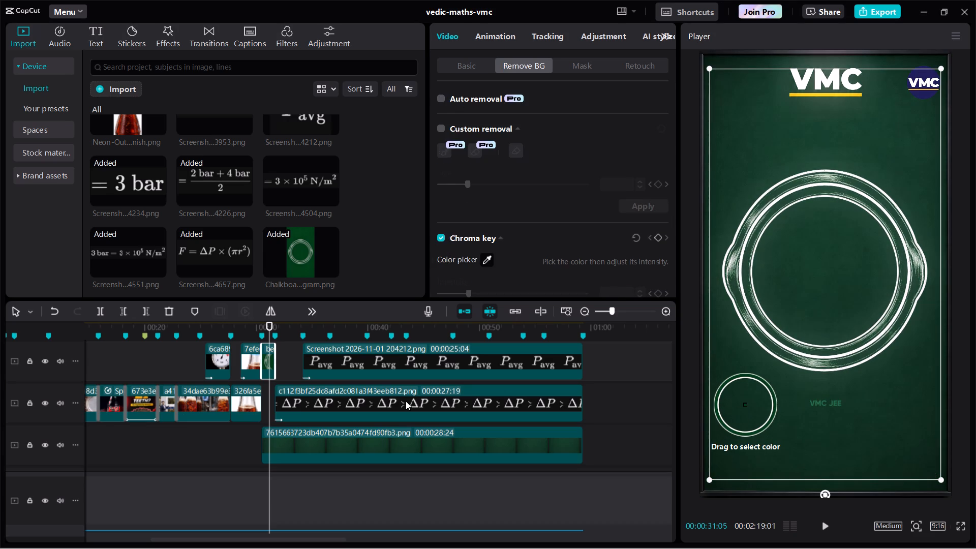
{"action": "left_click", "coordinate": [261, 430]}
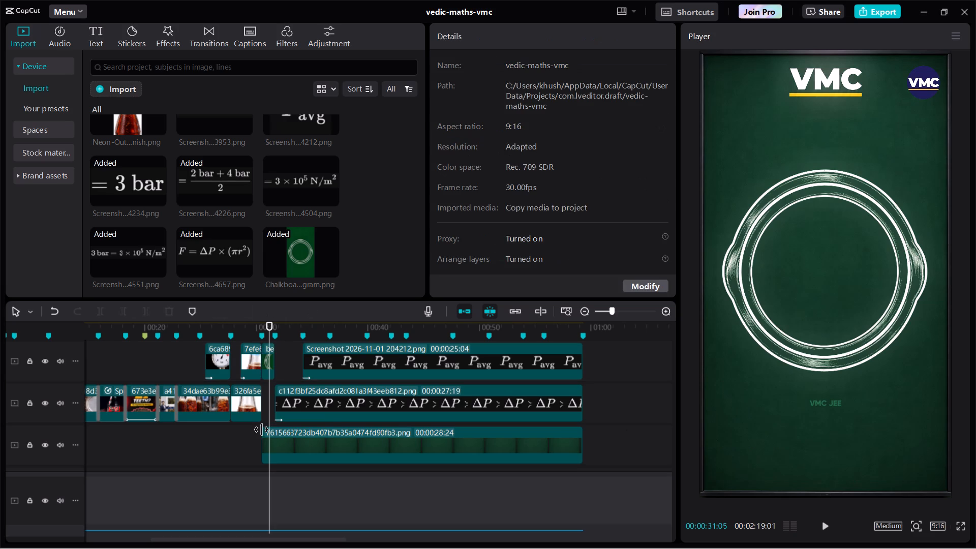
Play the board section from the ring diagram onward and check the timing around the two F = ΔP × (πr²) clips.
{"action": "key", "text": "space"}
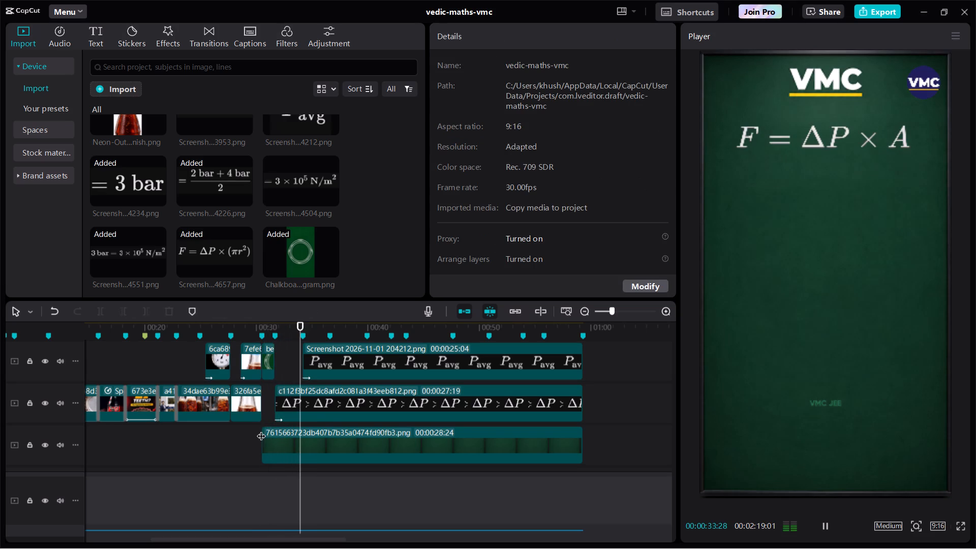
{"action": "scroll", "coordinate": [374, 423], "scroll_direction": "up", "scroll_amount": 3}
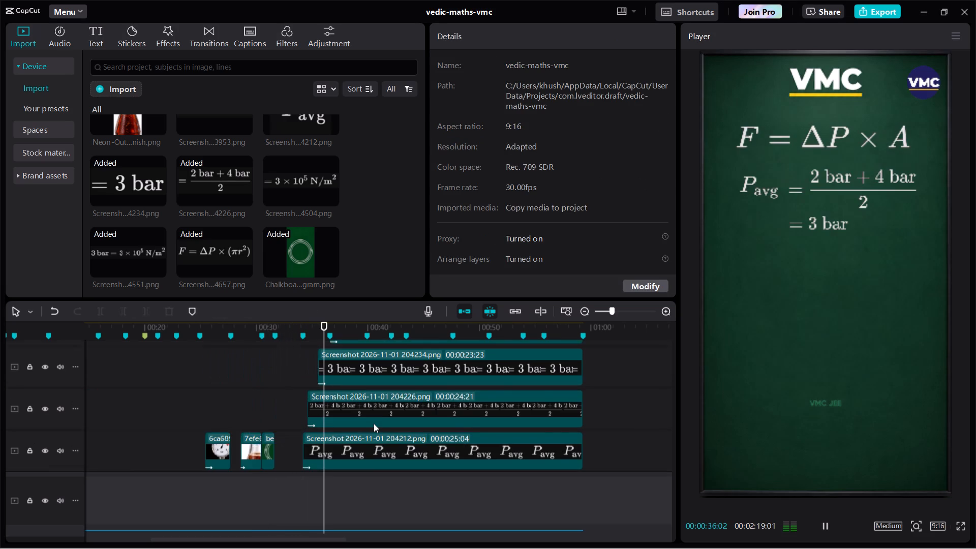
{"action": "scroll", "coordinate": [388, 401], "scroll_direction": "up", "scroll_amount": 2}
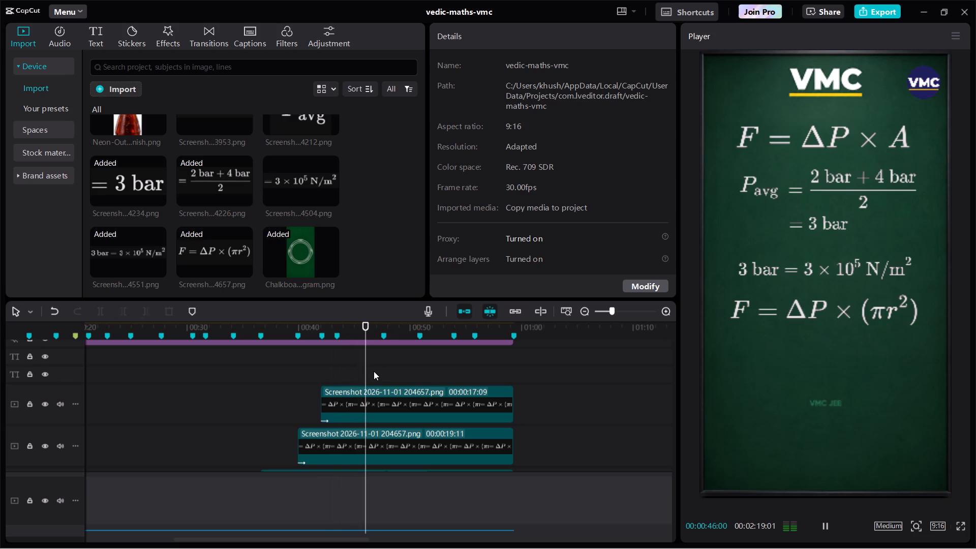
{"action": "key", "text": "space"}
{"action": "key", "text": "space"}
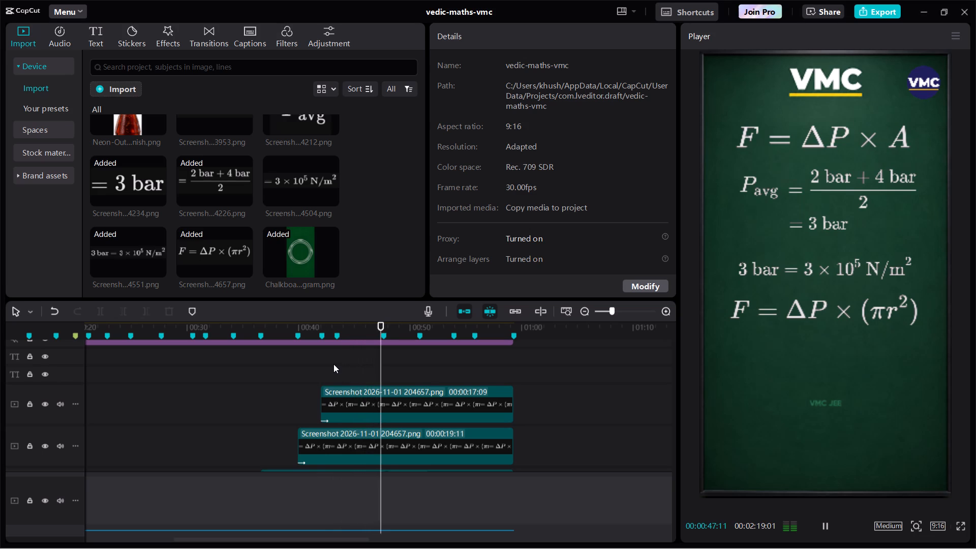
{"action": "left_click", "coordinate": [333, 364]}
{"action": "left_click_drag", "start_coordinate": [333, 364], "coordinate": [325, 364]}
{"action": "key", "text": "space"}
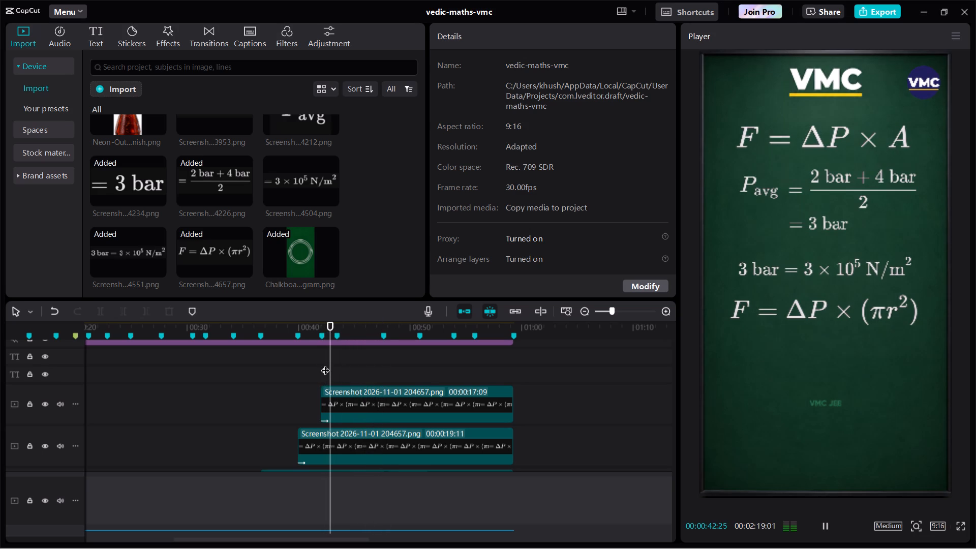
{"action": "double_click", "coordinate": [323, 366]}
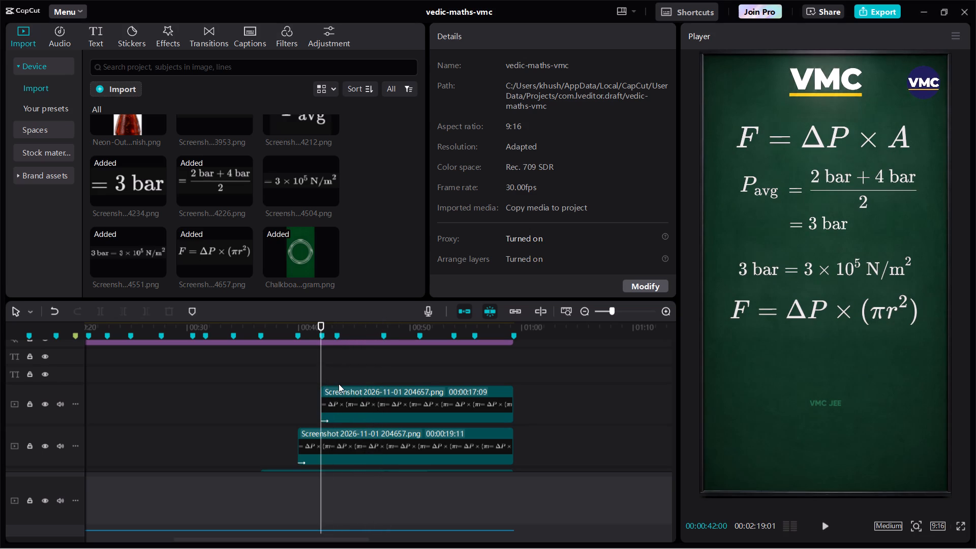
{"action": "left_click", "coordinate": [339, 384]}
{"action": "left_click", "coordinate": [309, 396]}
{"action": "left_click_drag", "start_coordinate": [309, 396], "coordinate": [300, 399]}
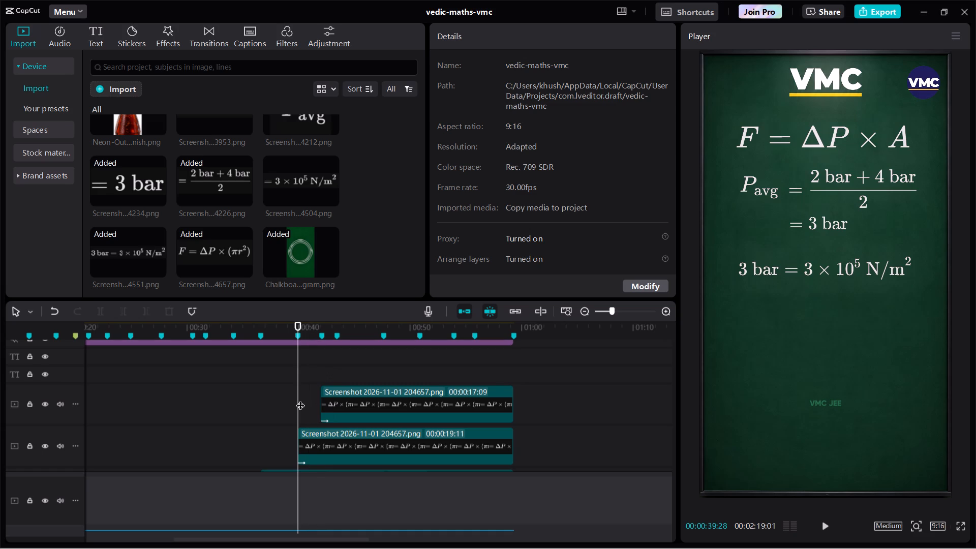
{"action": "key", "text": "space"}
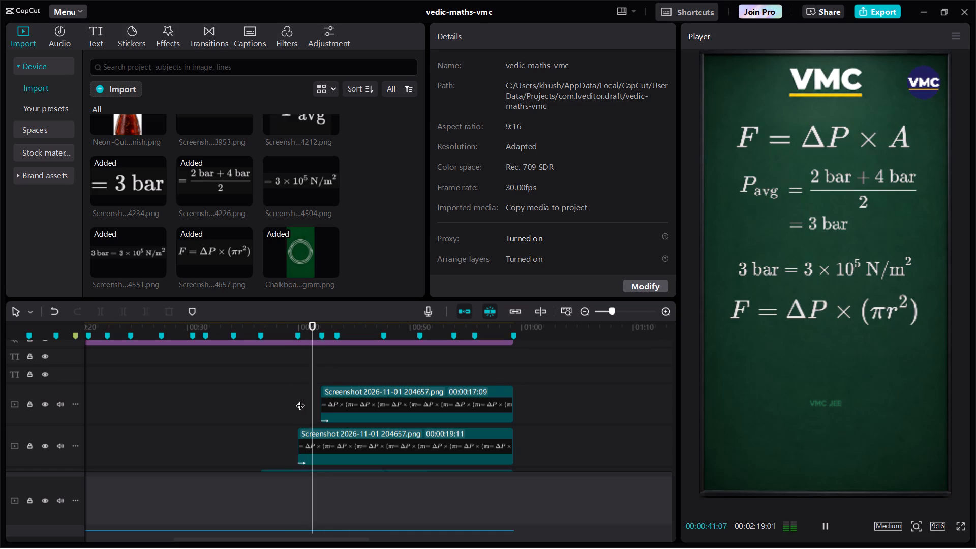
{"action": "key", "text": "space"}
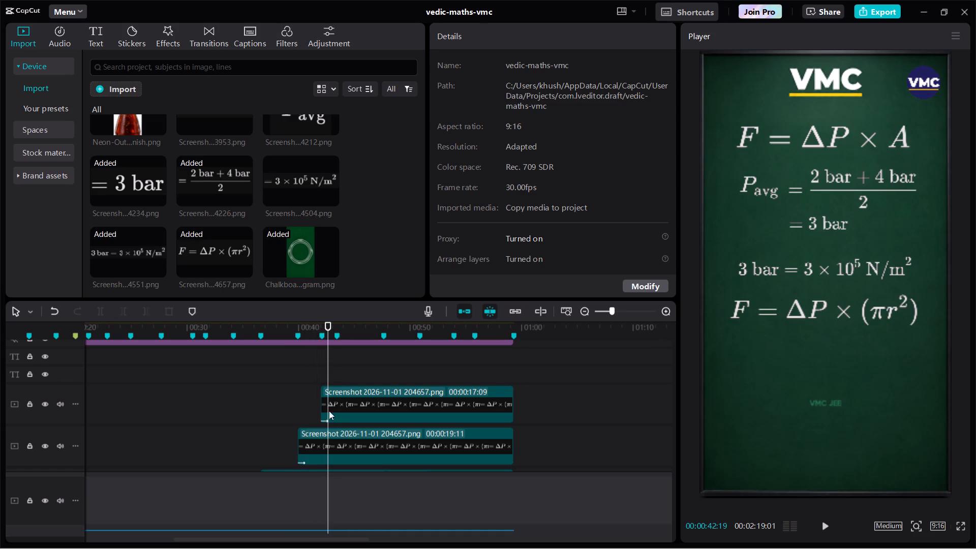
Capture a screenshot of the r = 26/2 = 13 mm part of the radius formula on the ChatGPT page in Brave.
{"action": "left_click", "coordinate": [341, 415]}
{"action": "key", "text": "alt+grave"}
{"action": "key", "text": "alt+grave"}
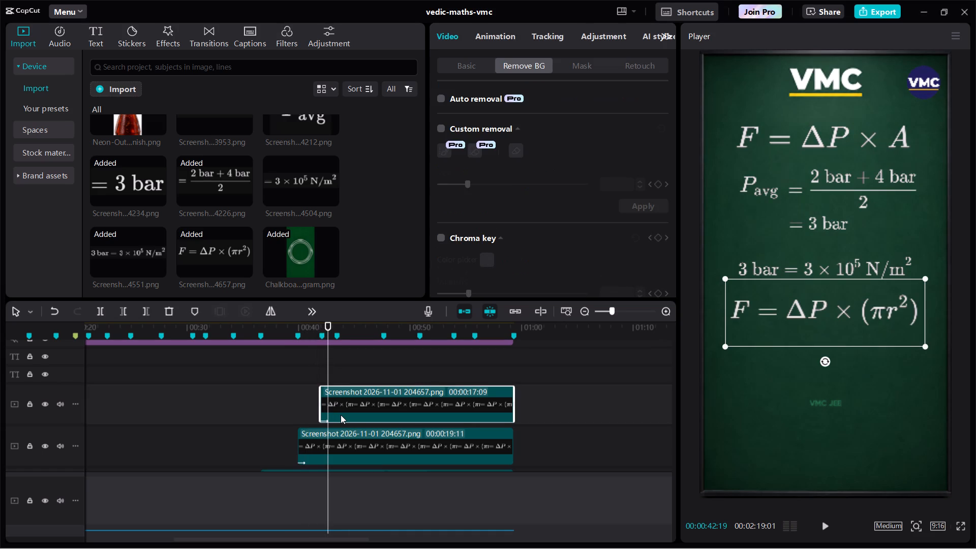
{"action": "key", "text": "alt+Tab"}
{"action": "key", "text": "alt+Tab"}
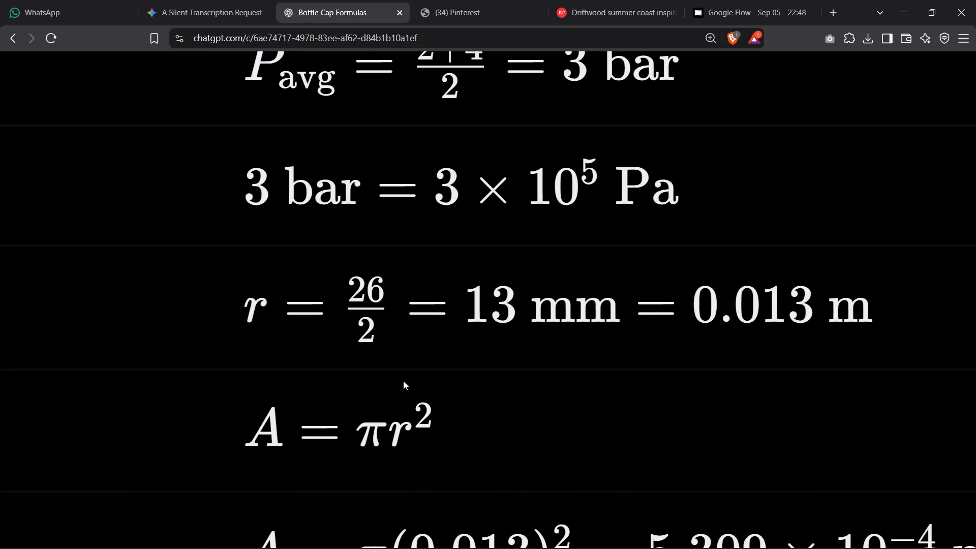
{"action": "key", "text": "shift+super+s"}
{"action": "left_click_drag", "start_coordinate": [224, 258], "coordinate": [617, 357]}
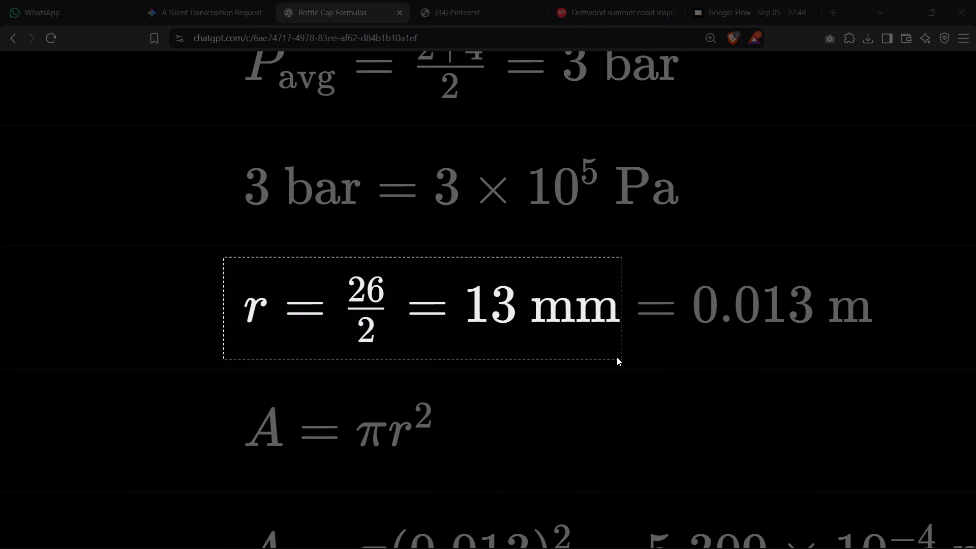
{"action": "left_click_drag", "start_coordinate": [617, 357], "coordinate": [633, 356]}
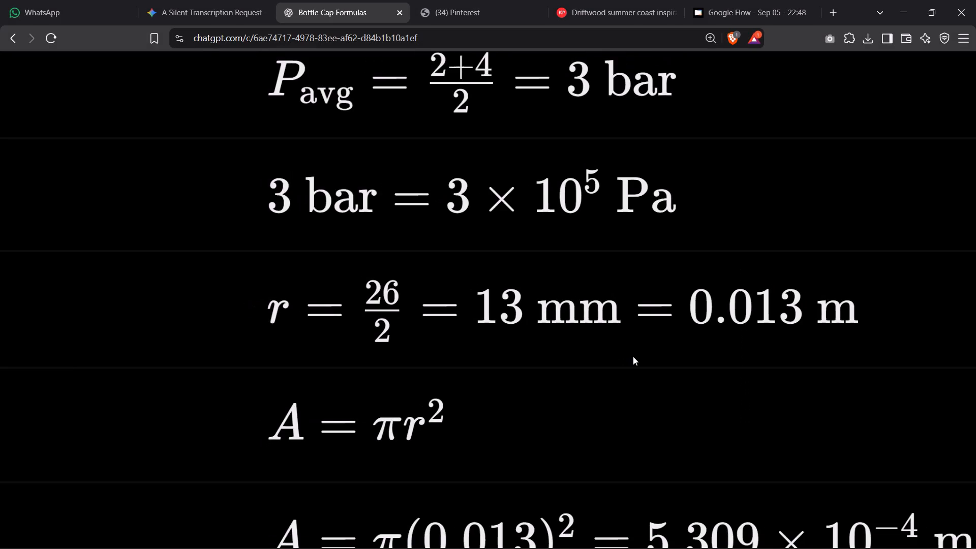
Bring the r = 26/2 = 13 mm screenshot from the File Explorer Gallery into CapCut's project media.
{"action": "key", "text": "alt+grave"}
{"action": "key", "text": "alt+Tab"}
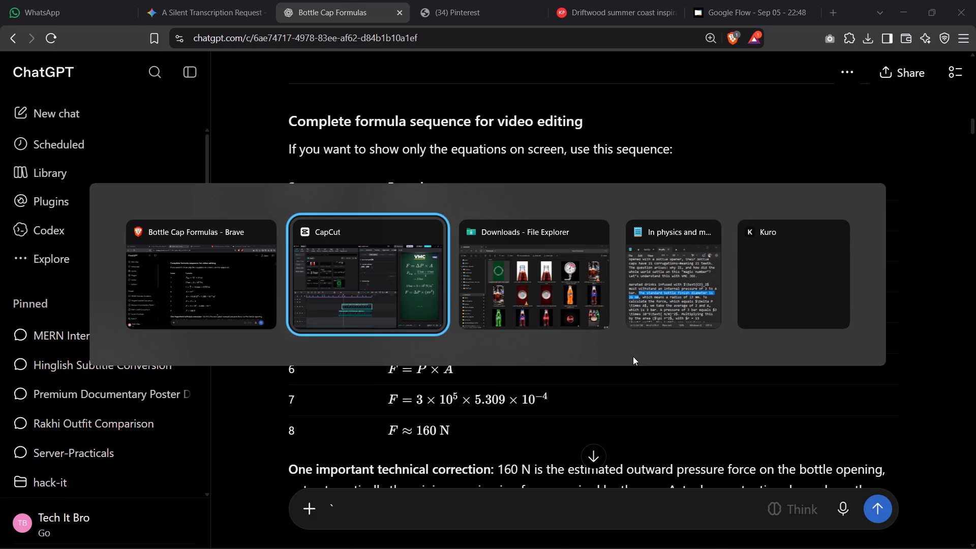
{"action": "key", "text": "alt+Tab"}
{"action": "scroll", "coordinate": [82, 197], "scroll_direction": "up", "scroll_amount": 2}
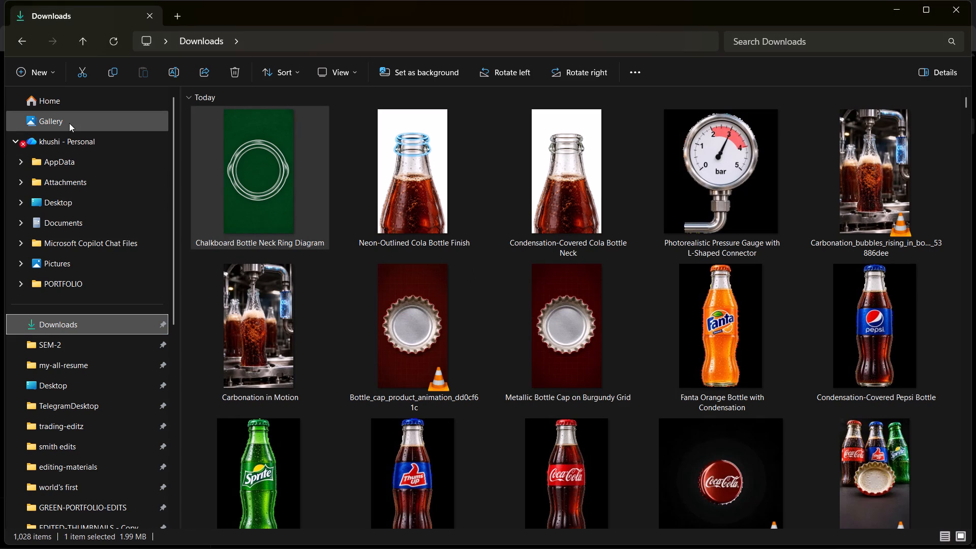
{"action": "left_click", "coordinate": [69, 123]}
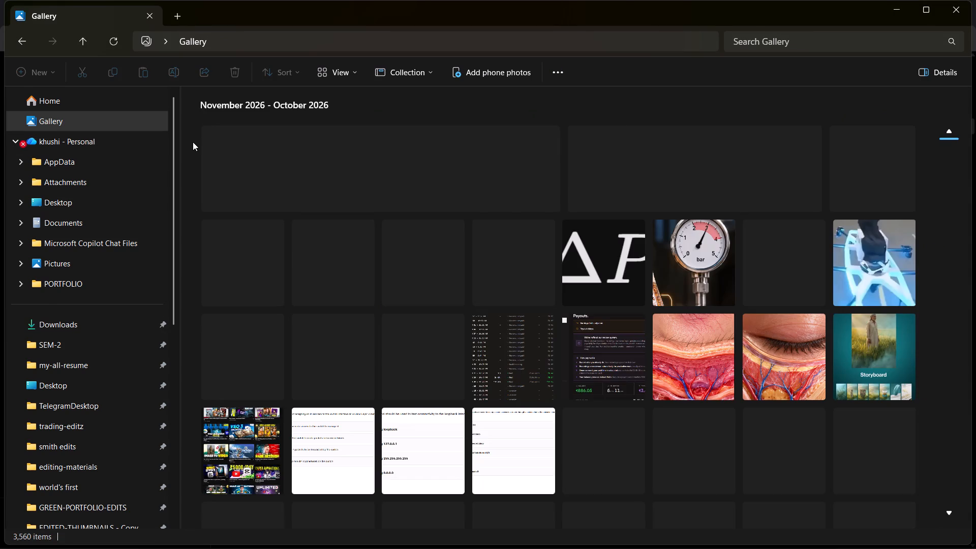
{"action": "left_click_drag", "start_coordinate": [286, 168], "coordinate": [388, 174]}
{"action": "key", "text": "alt+Tab"}
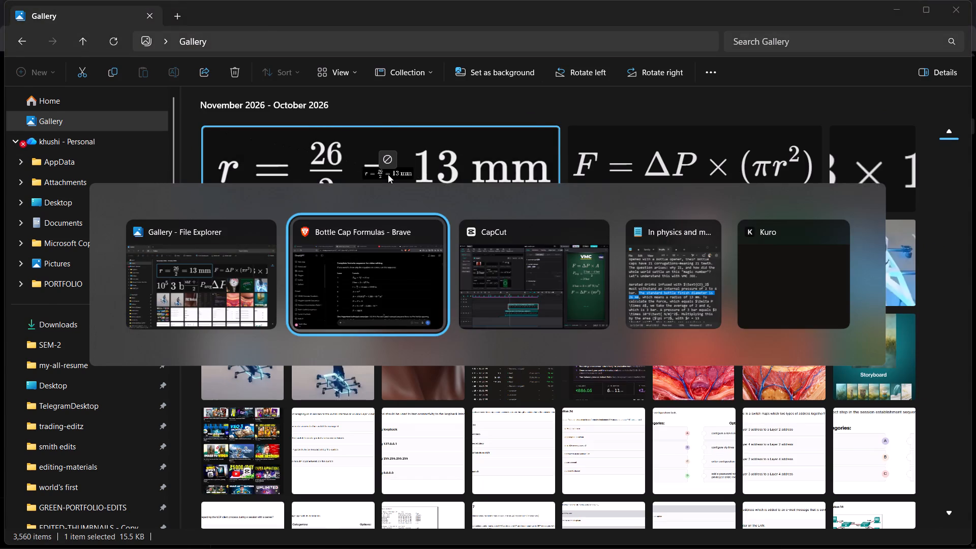
{"action": "left_click_drag", "start_coordinate": [388, 174], "coordinate": [267, 235]}
{"action": "key", "text": "alt+Tab"}
{"action": "key", "text": "alt+Tab"}
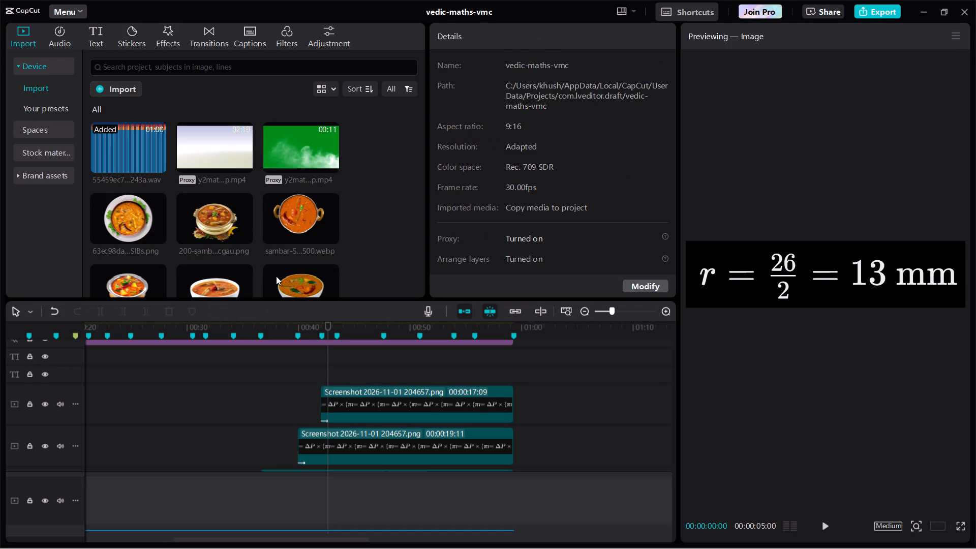
Replace the duplicate F = ΔP × (πr²) clip starting at 00:00:42:00 with the r = 26/2 = 13 mm screenshot, keeping the original video effect.
{"action": "left_click_drag", "start_coordinate": [114, 265], "coordinate": [376, 382]}
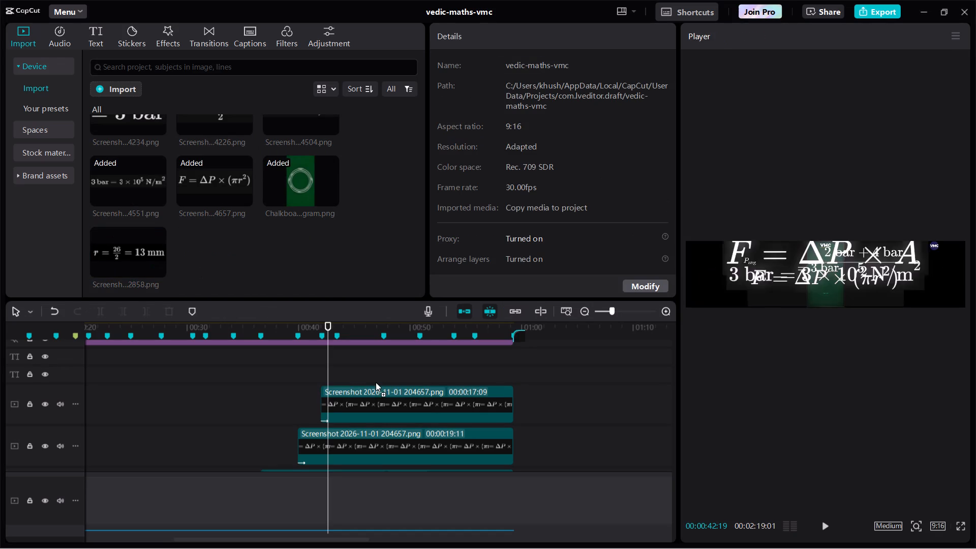
{"action": "left_click_drag", "start_coordinate": [376, 382], "coordinate": [363, 400]}
{"action": "key", "text": "Return"}
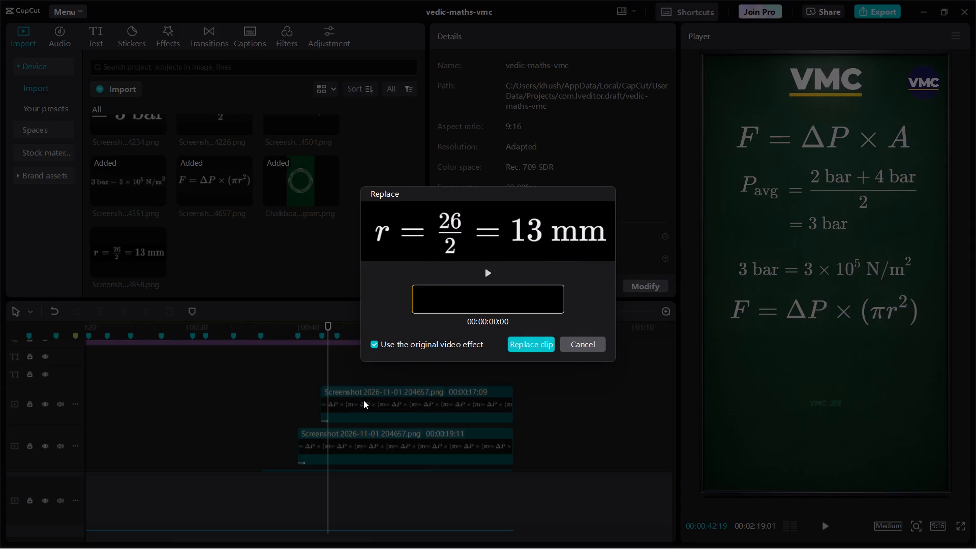
Scale the r = 26/2 = 13 mm formula slightly smaller and place it horizontally centred below the F = ΔP × (πr²) line.
{"action": "left_click", "coordinate": [381, 401]}
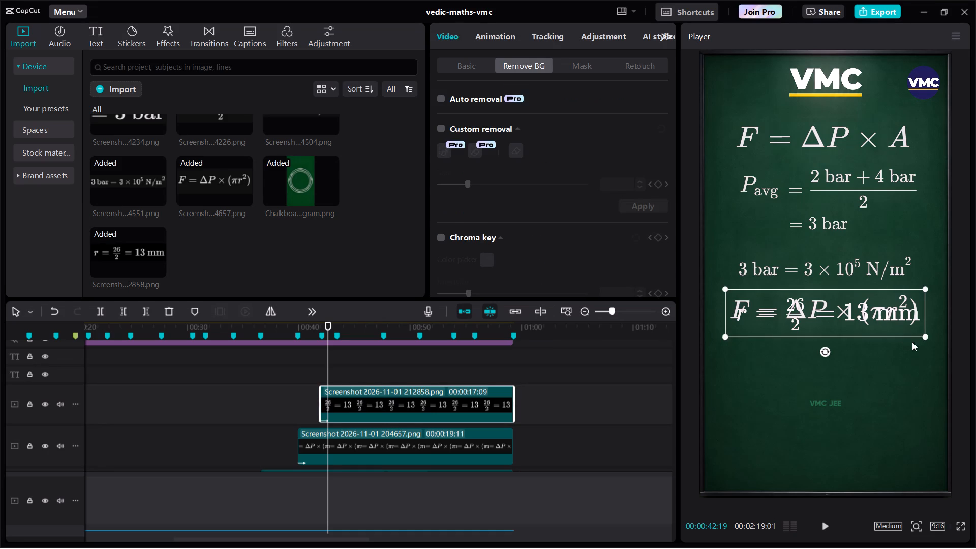
{"action": "left_click_drag", "start_coordinate": [927, 337], "coordinate": [883, 321]}
{"action": "left_click_drag", "start_coordinate": [814, 326], "coordinate": [815, 326]}
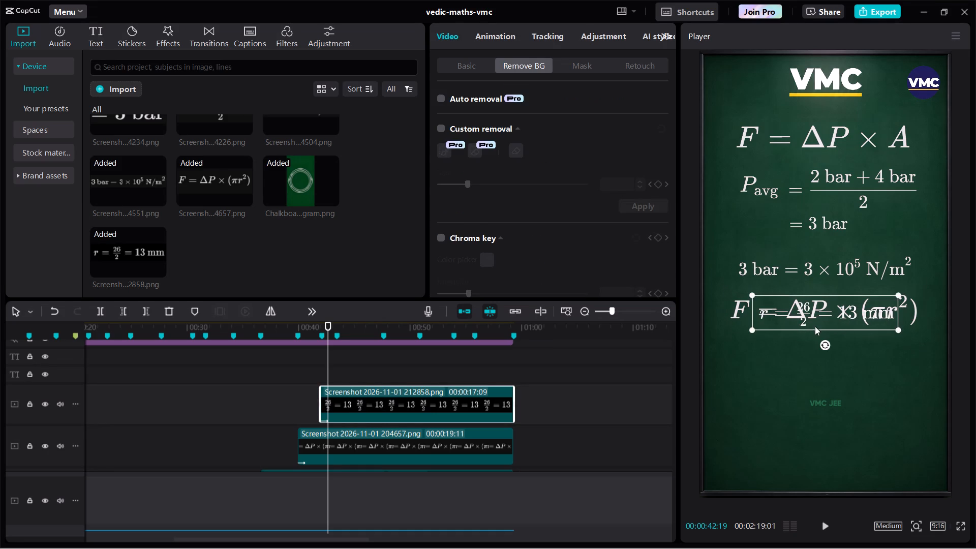
{"action": "left_click_drag", "start_coordinate": [815, 326], "coordinate": [815, 360]}
{"action": "left_click_drag", "start_coordinate": [902, 364], "coordinate": [926, 377]}
{"action": "left_click_drag", "start_coordinate": [826, 352], "coordinate": [827, 368]}
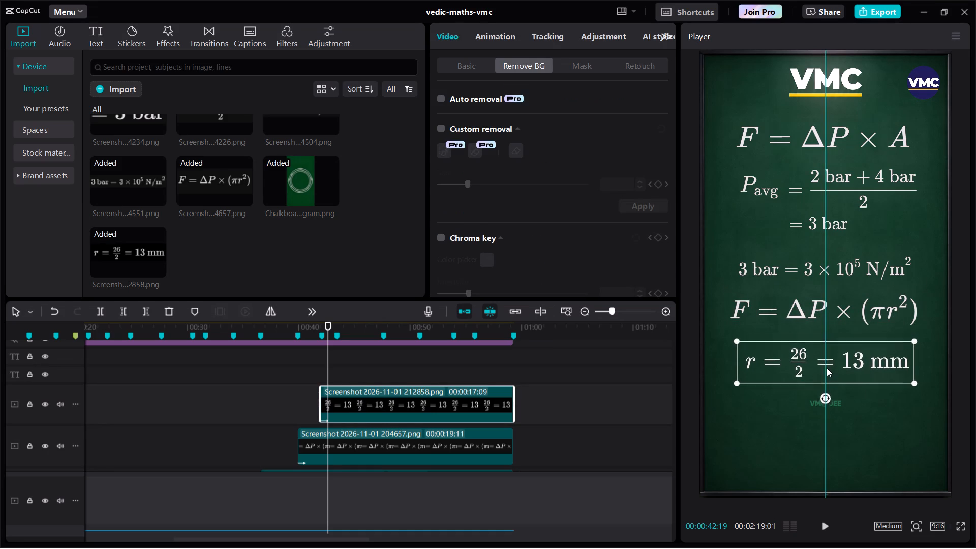
{"action": "left_click_drag", "start_coordinate": [827, 368], "coordinate": [828, 371]}
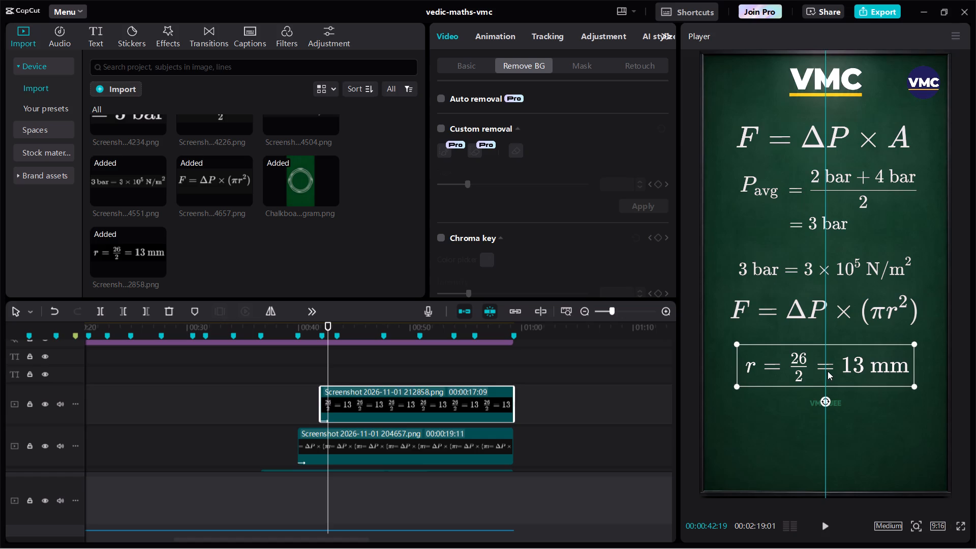